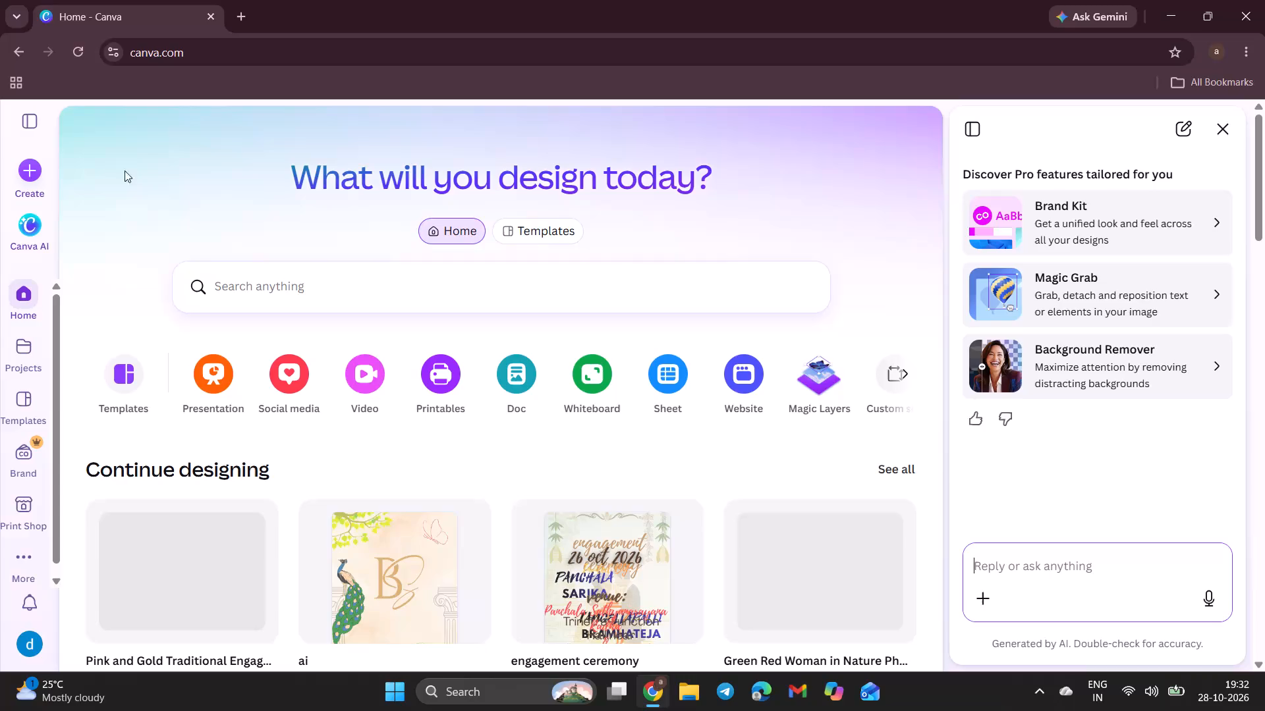
Open the video design options from the home page to start a blank Instagram Reel design.
{"action": "left_click", "coordinate": [369, 375]}
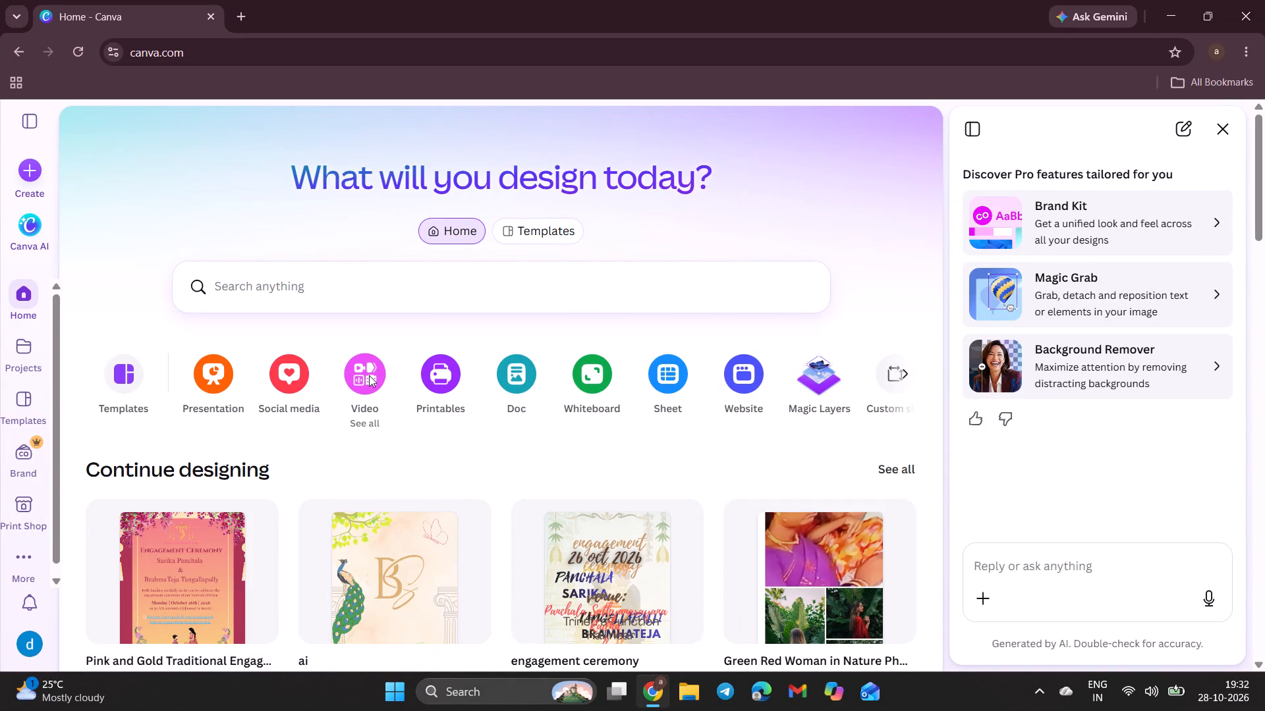
{"action": "left_click", "coordinate": [359, 371]}
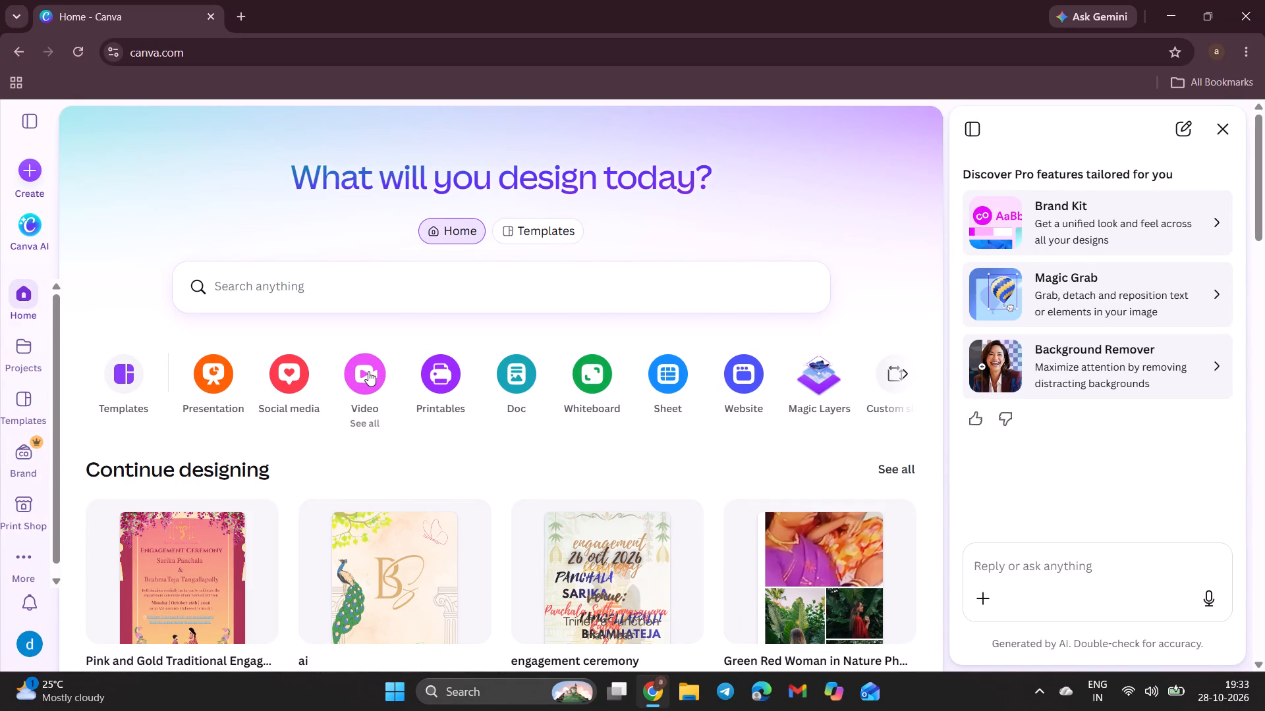
{"action": "double_click", "coordinate": [368, 371]}
{"action": "scroll", "coordinate": [412, 163], "scroll_direction": "down", "scroll_amount": 3}
{"action": "scroll", "coordinate": [412, 163], "scroll_direction": "up", "scroll_amount": 8}
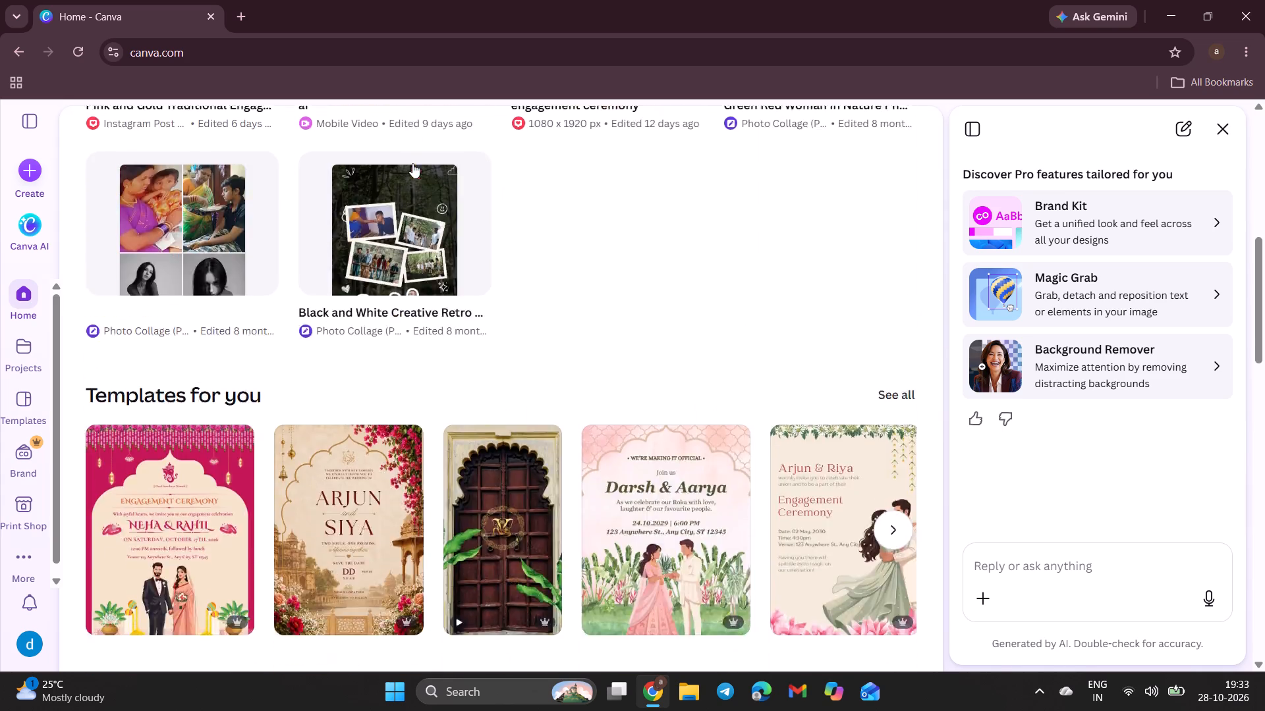
{"action": "scroll", "coordinate": [412, 163], "scroll_direction": "up", "scroll_amount": 5}
{"action": "left_click", "coordinate": [362, 377]}
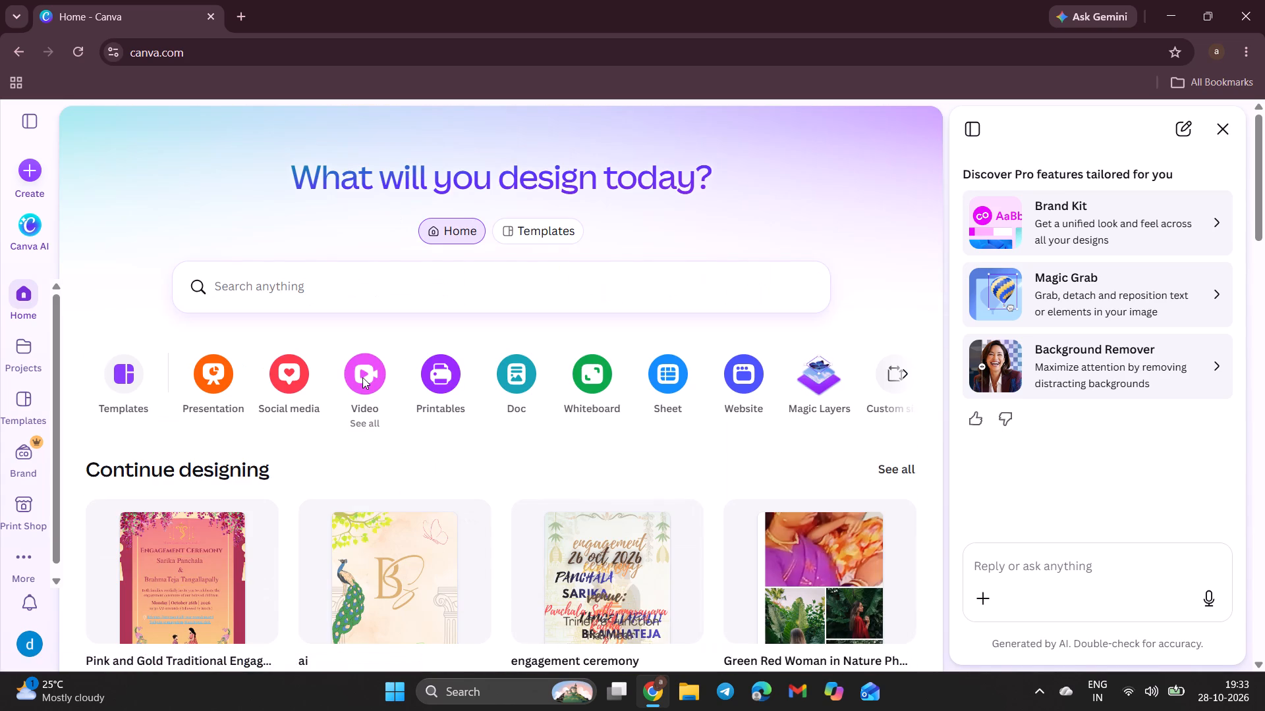
{"action": "left_click", "coordinate": [362, 377]}
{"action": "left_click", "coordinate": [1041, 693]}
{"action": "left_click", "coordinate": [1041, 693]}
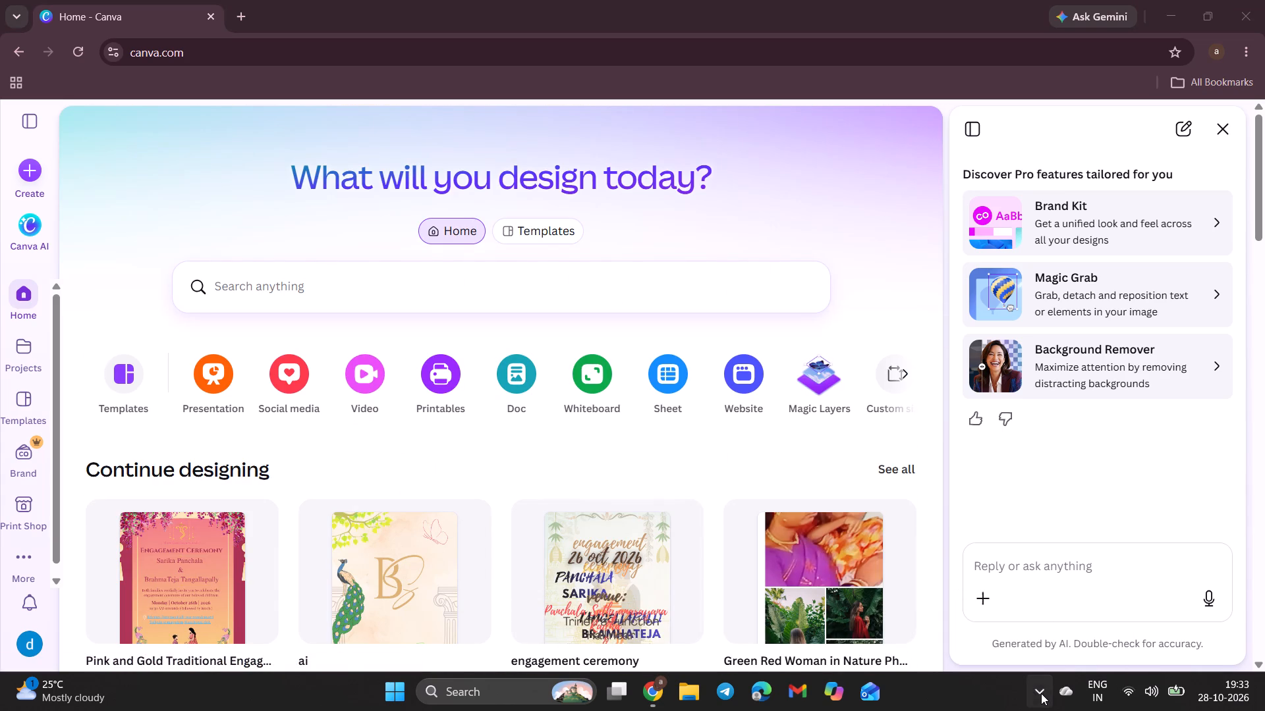
Close the assistant side panel and create a blank Instagram Reel from the video design types.
{"action": "left_click", "coordinate": [1222, 128]}
{"action": "left_click", "coordinate": [421, 369]}
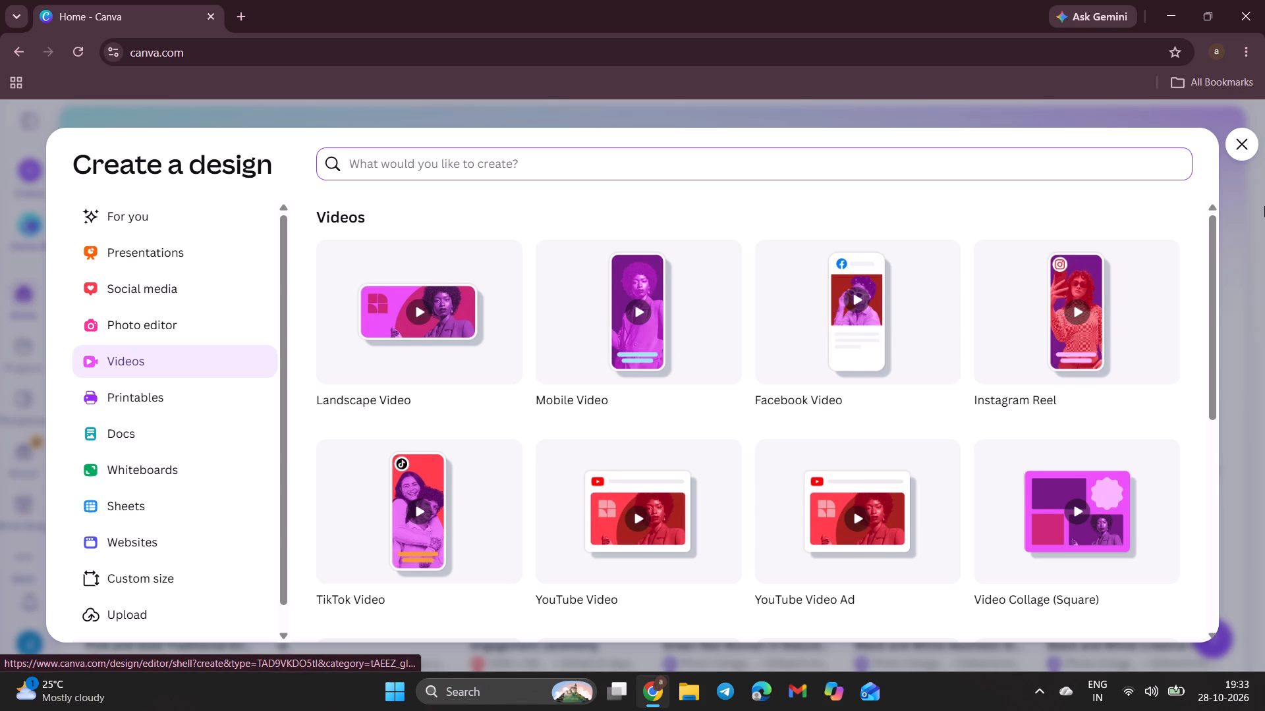
{"action": "left_click", "coordinate": [1109, 296]}
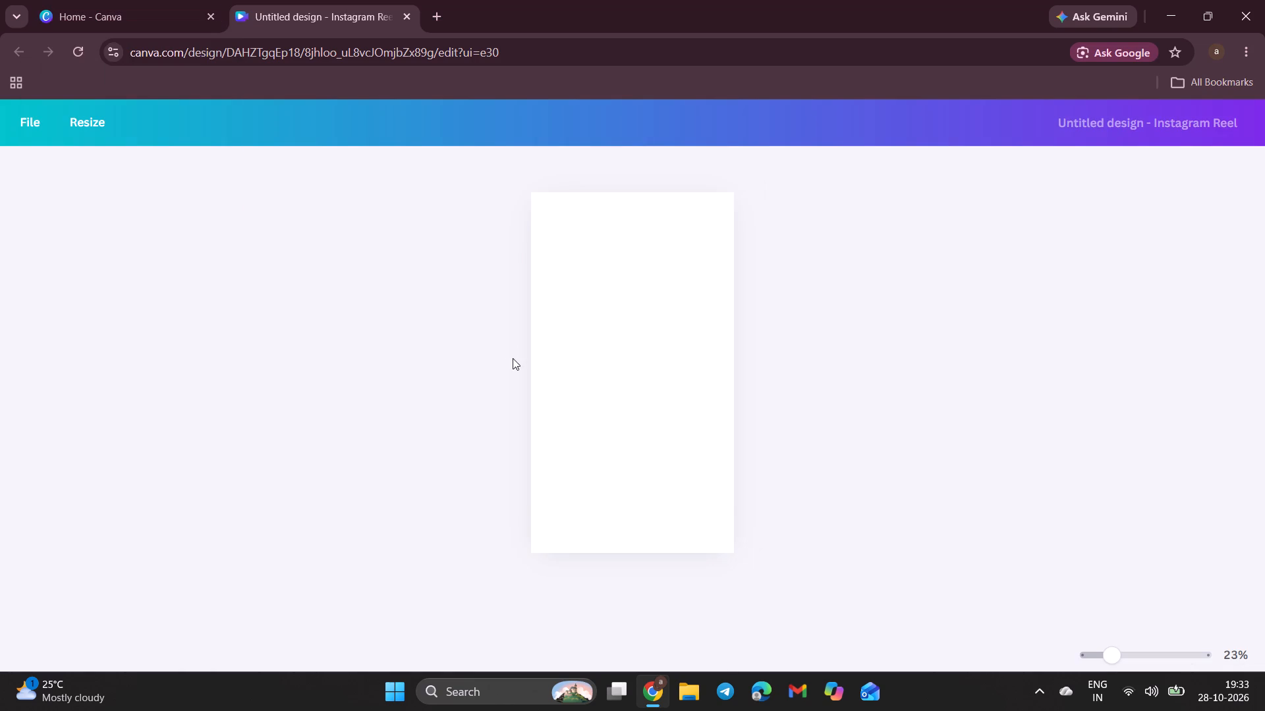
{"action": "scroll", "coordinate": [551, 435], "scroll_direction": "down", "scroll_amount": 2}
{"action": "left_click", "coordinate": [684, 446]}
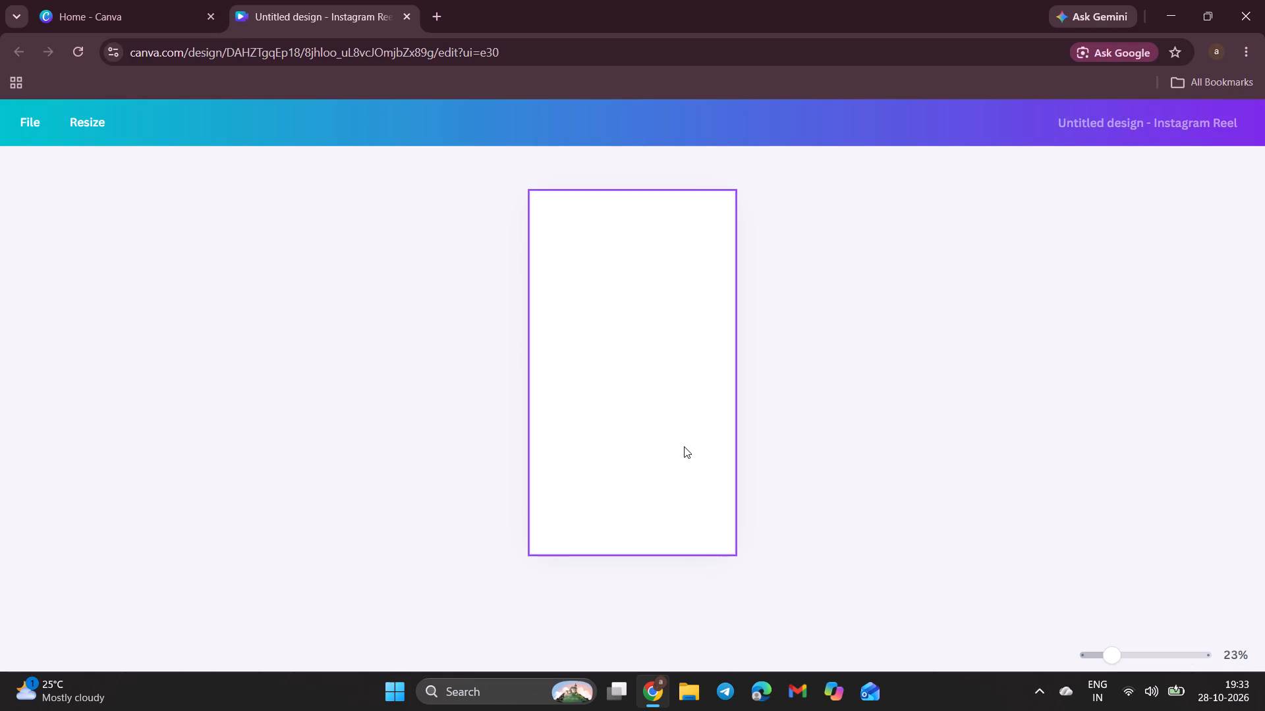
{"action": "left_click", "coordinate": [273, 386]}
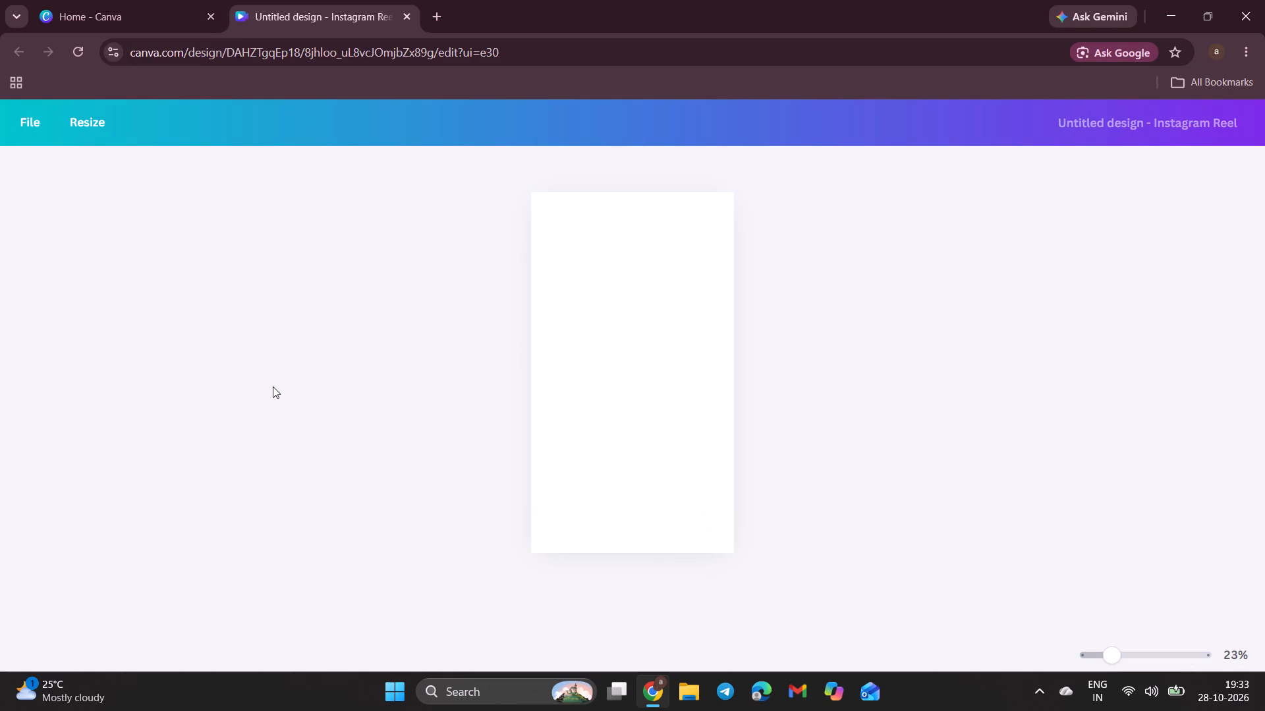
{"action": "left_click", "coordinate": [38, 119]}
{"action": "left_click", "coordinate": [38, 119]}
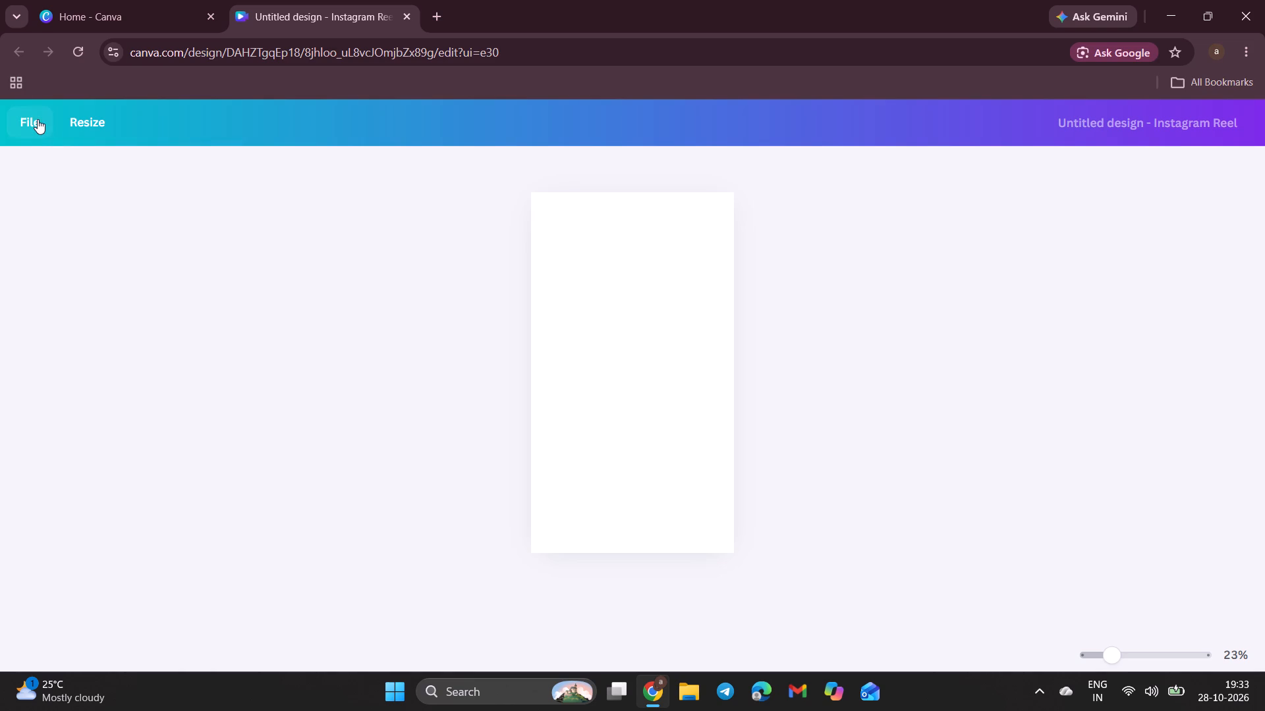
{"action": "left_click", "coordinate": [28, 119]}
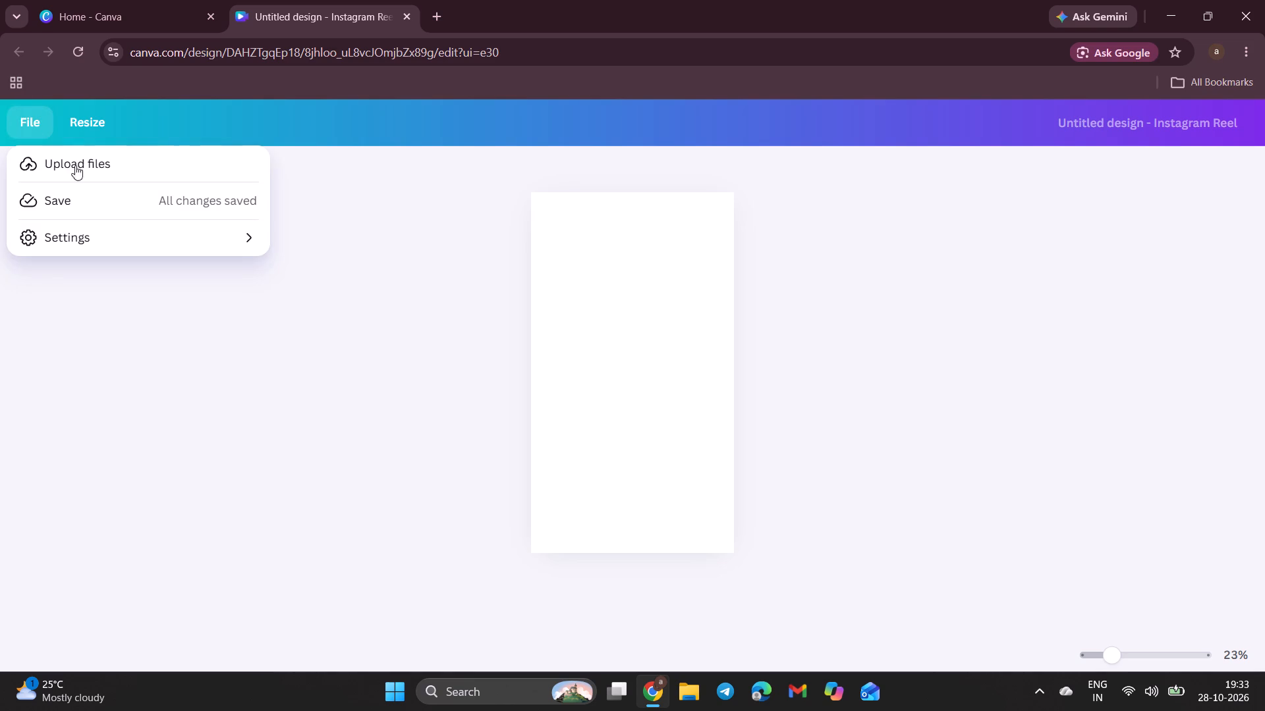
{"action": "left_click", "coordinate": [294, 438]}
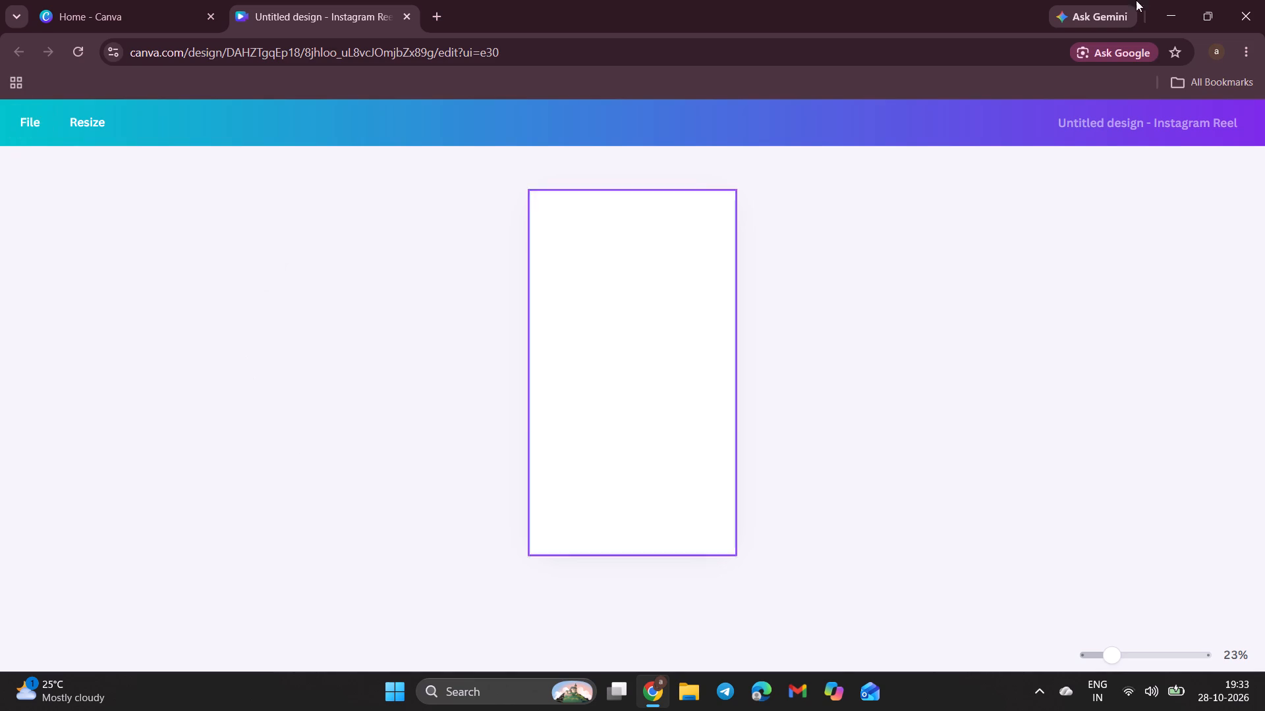
Minimize the browser window showing the blank Instagram Reel design.
{"action": "left_click", "coordinate": [1172, 3]}
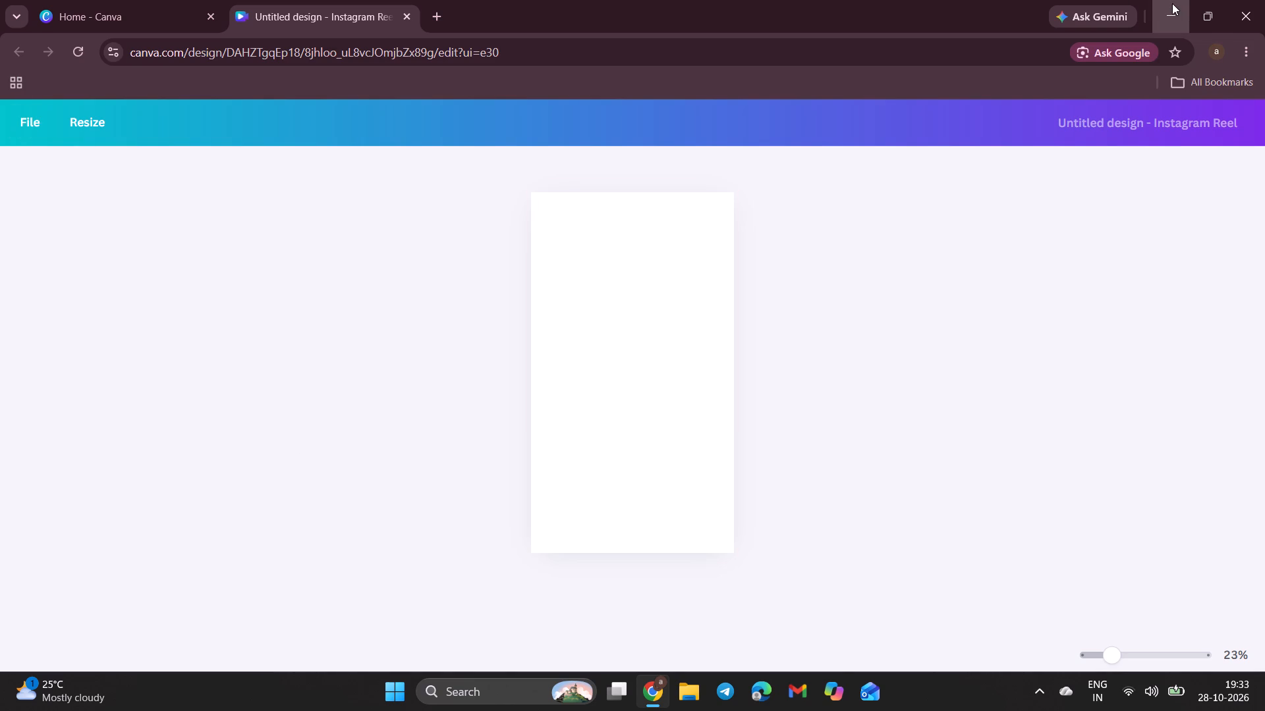
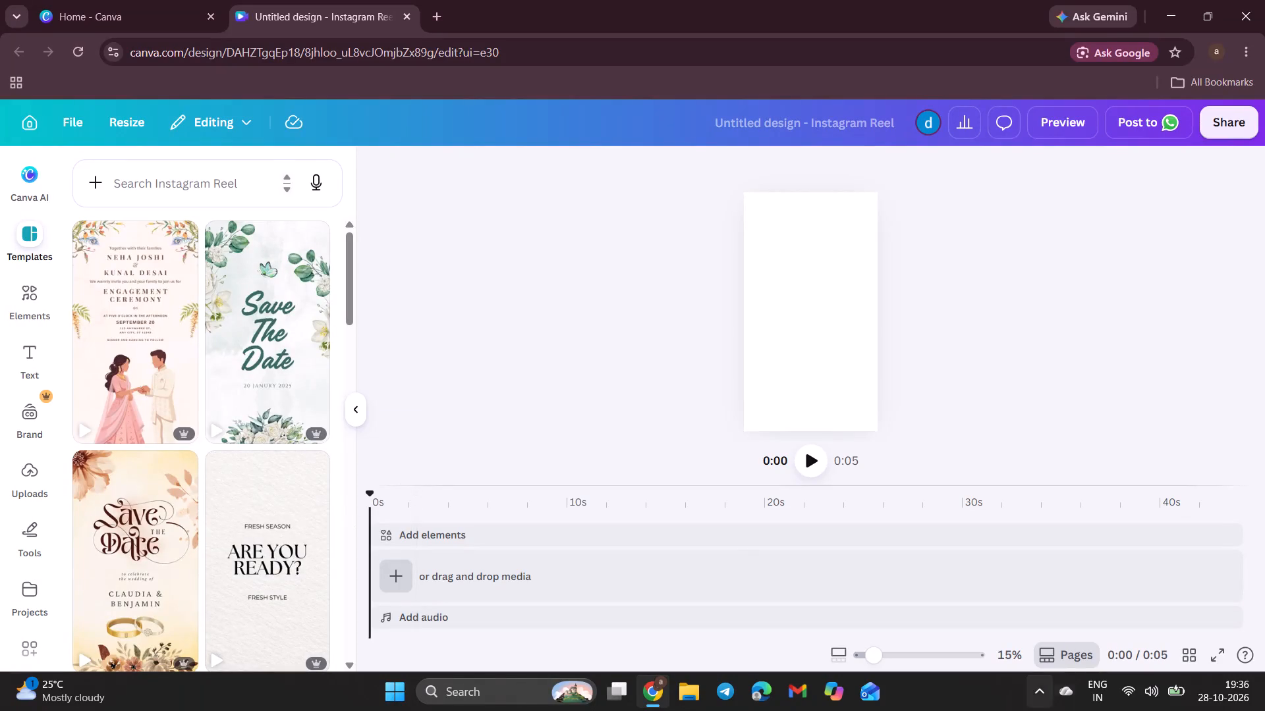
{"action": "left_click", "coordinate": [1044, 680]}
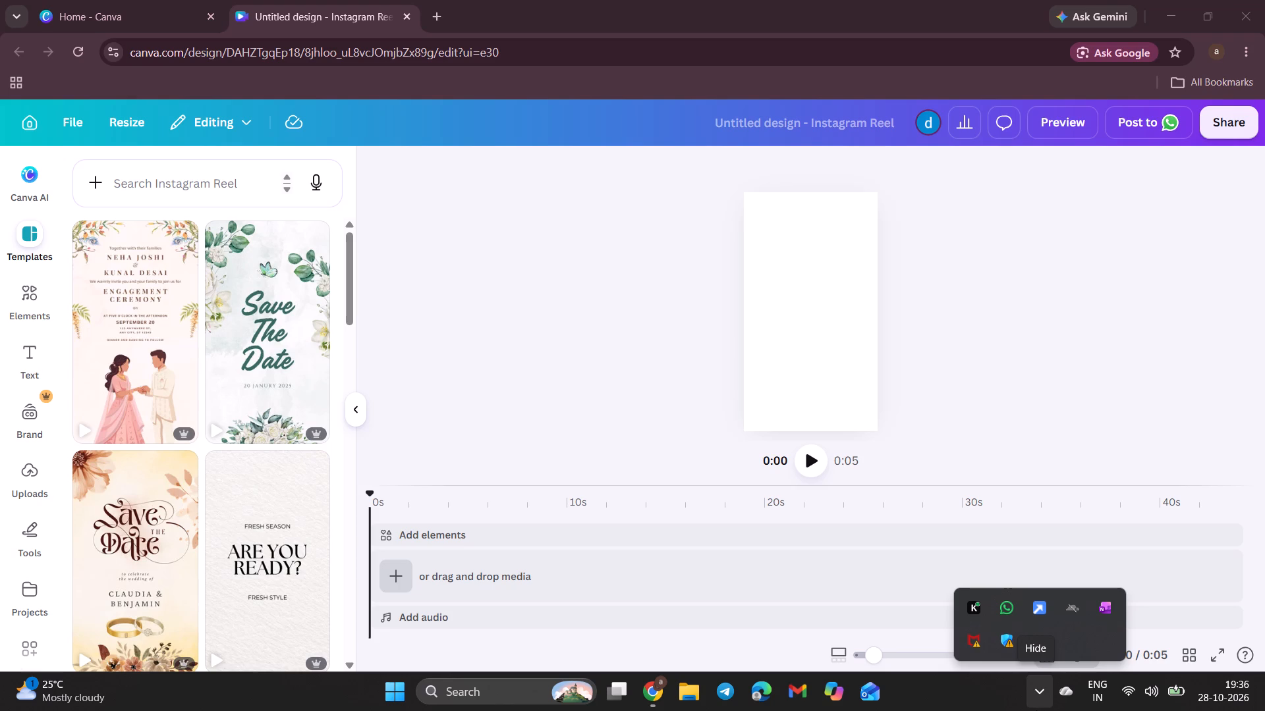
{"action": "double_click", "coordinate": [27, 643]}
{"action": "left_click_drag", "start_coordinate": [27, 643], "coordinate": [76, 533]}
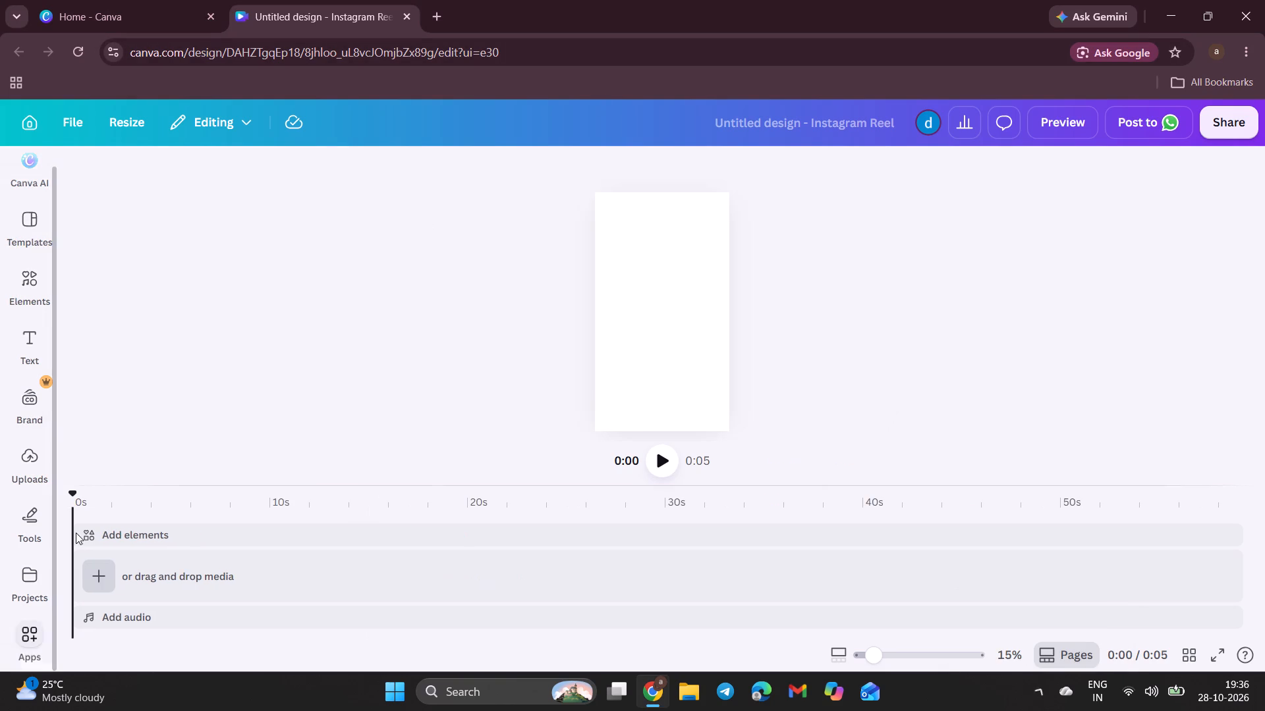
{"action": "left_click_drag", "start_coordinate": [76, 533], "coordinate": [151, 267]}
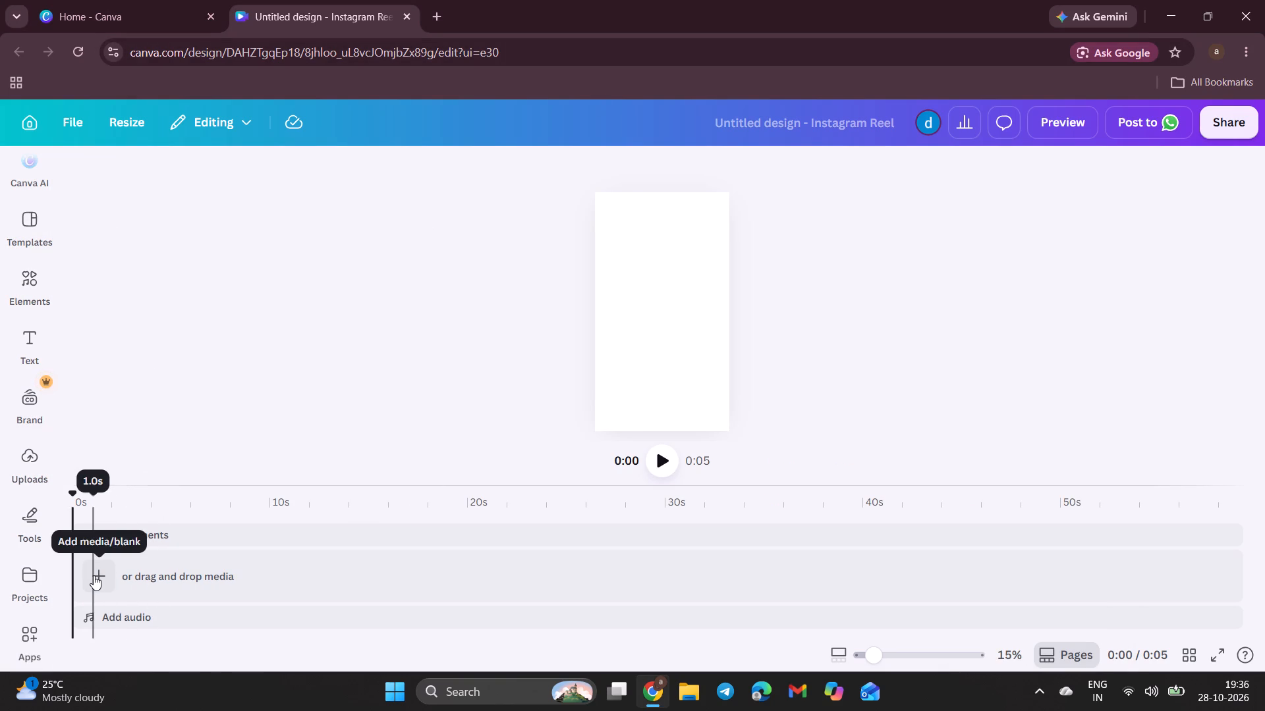
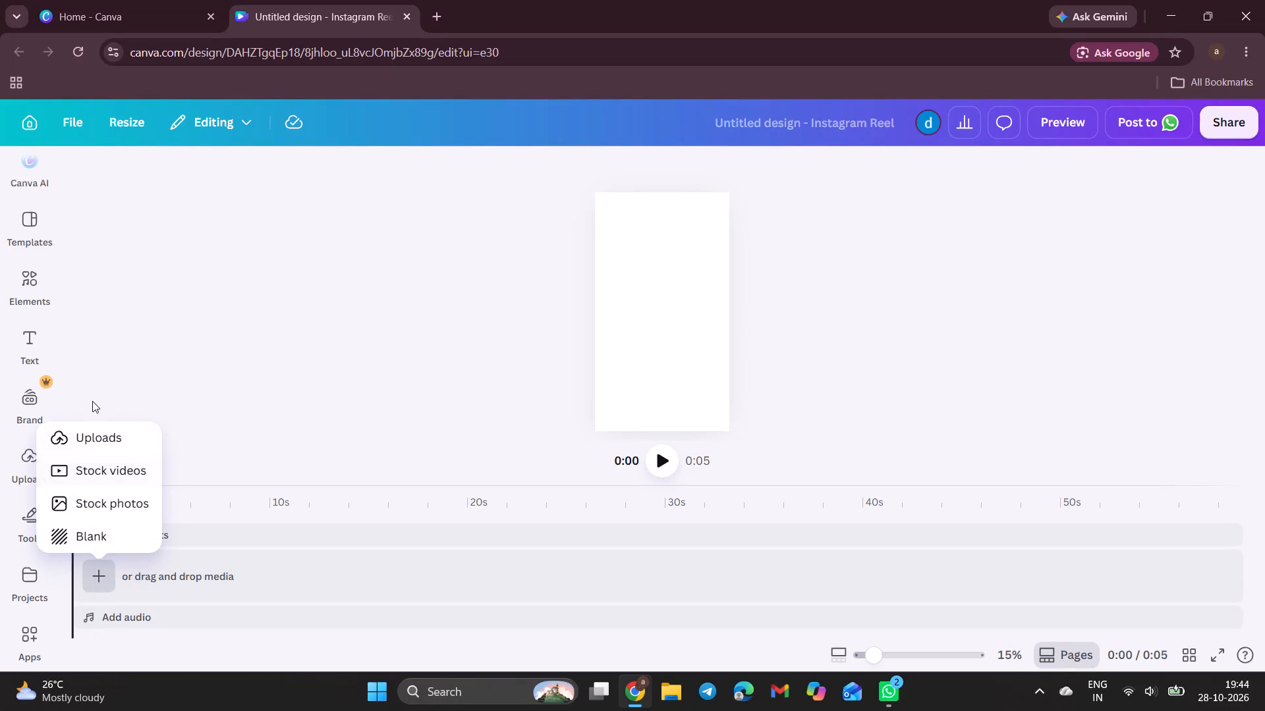
Upload the "final video" file from the computer's recent files to the design's uploads.
{"action": "left_click", "coordinate": [84, 421]}
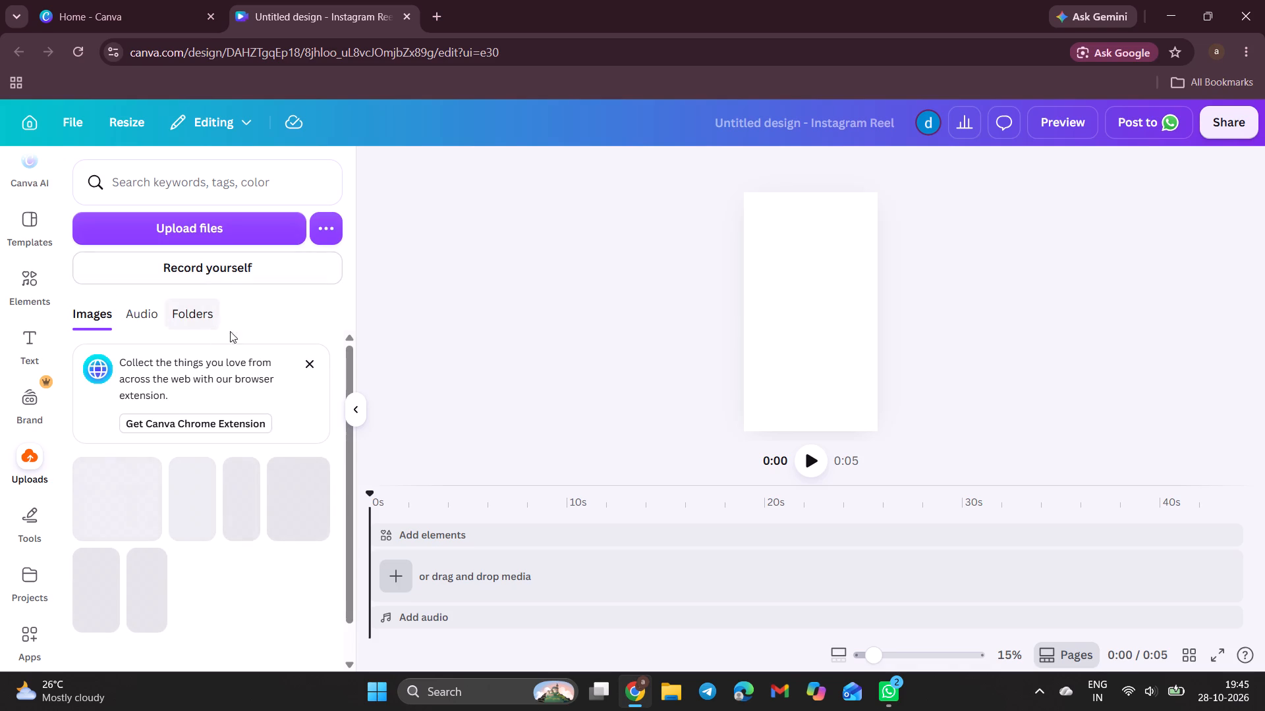
{"action": "left_click", "coordinate": [306, 358]}
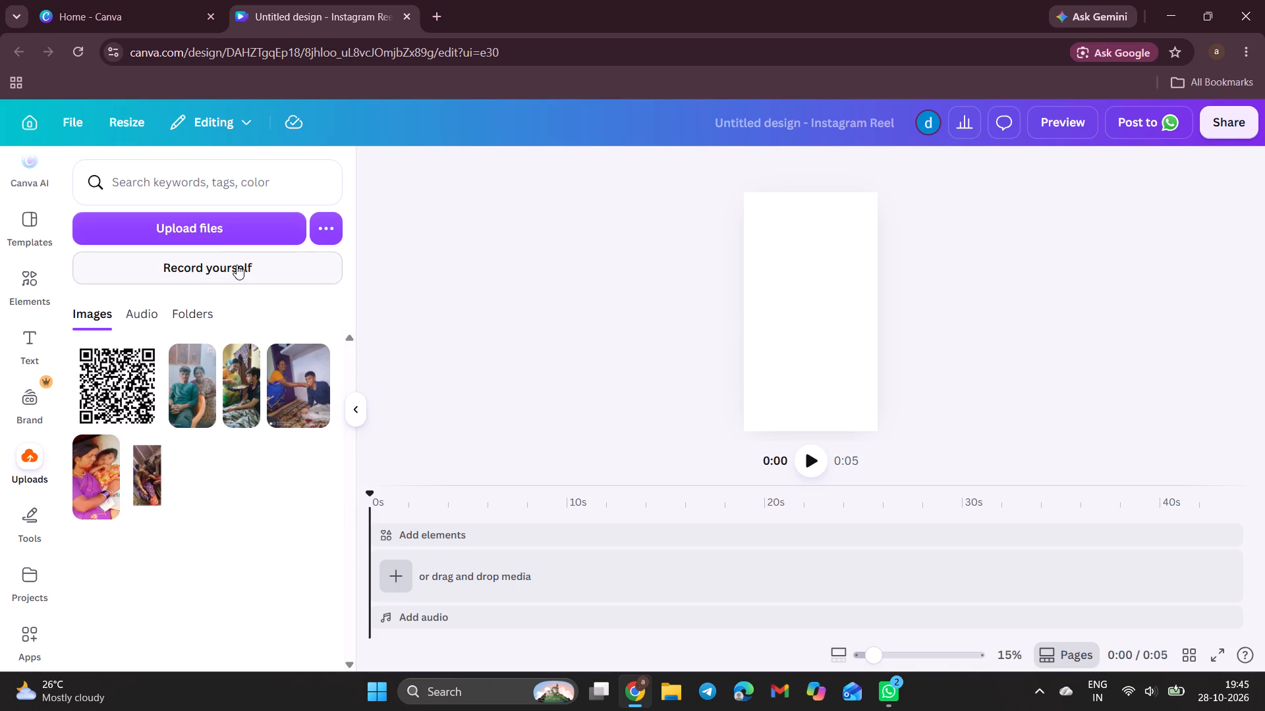
{"action": "left_click", "coordinate": [213, 238]}
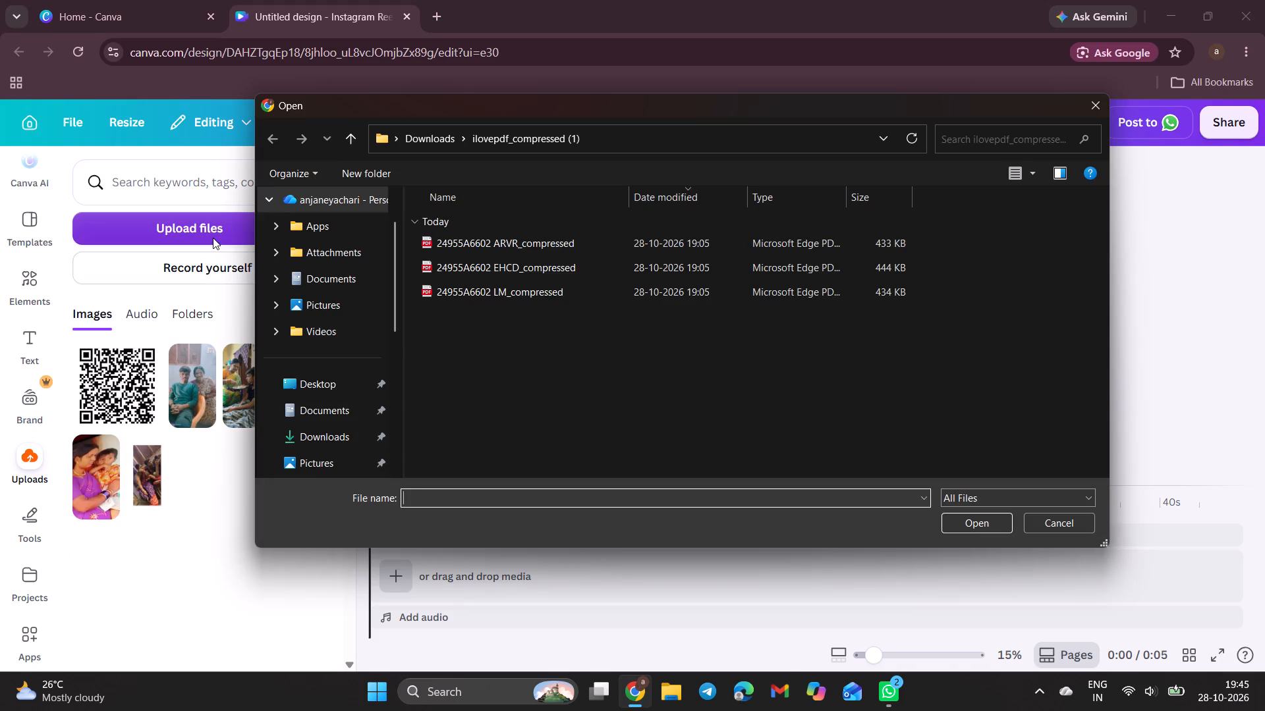
{"action": "scroll", "coordinate": [354, 226], "scroll_direction": "up", "scroll_amount": 2}
{"action": "left_click", "coordinate": [325, 208]}
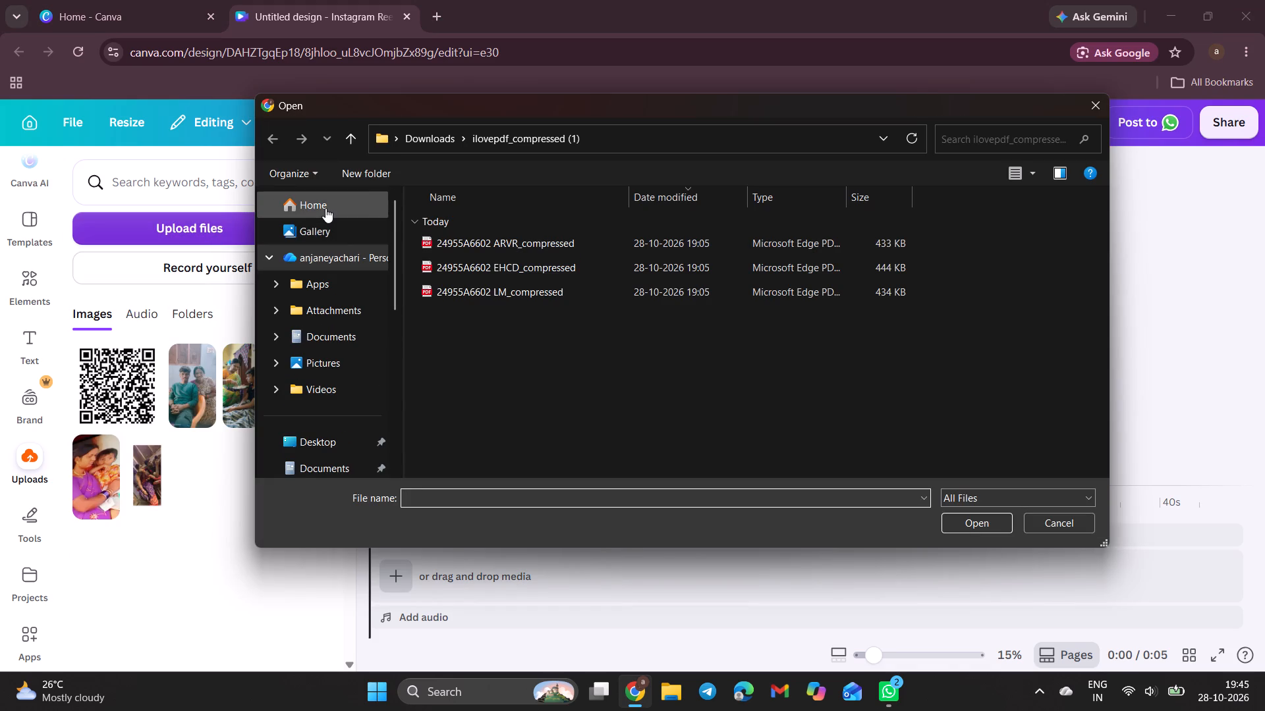
{"action": "scroll", "coordinate": [555, 328], "scroll_direction": "down", "scroll_amount": 1}
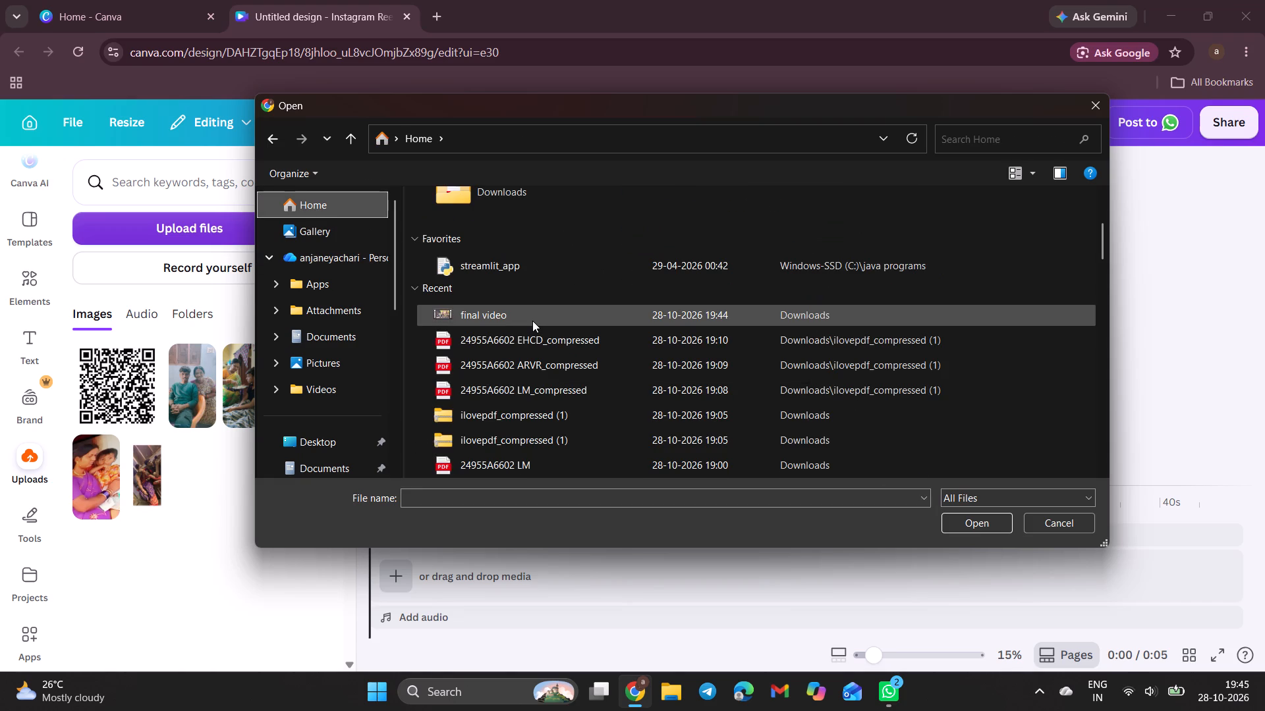
{"action": "left_click", "coordinate": [532, 321]}
{"action": "left_click", "coordinate": [978, 517]}
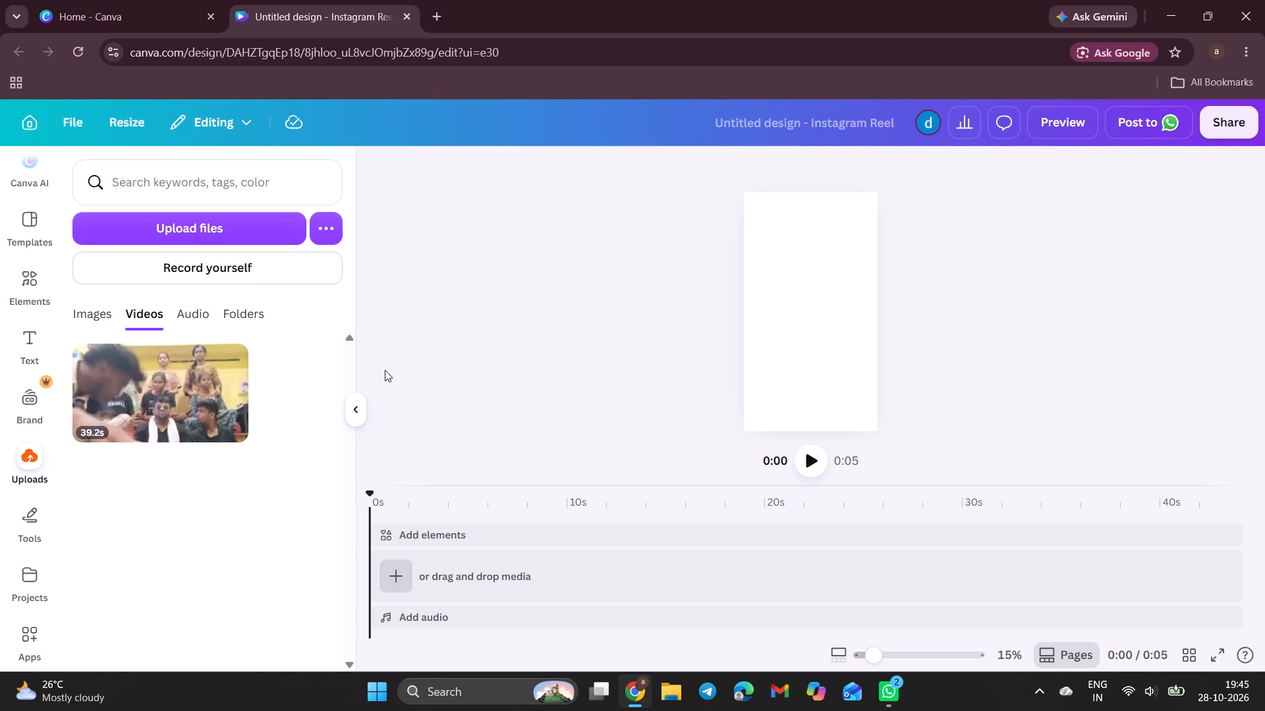
Add the uploaded 39.2-second video to the blank reel page.
{"action": "left_click", "coordinate": [183, 384]}
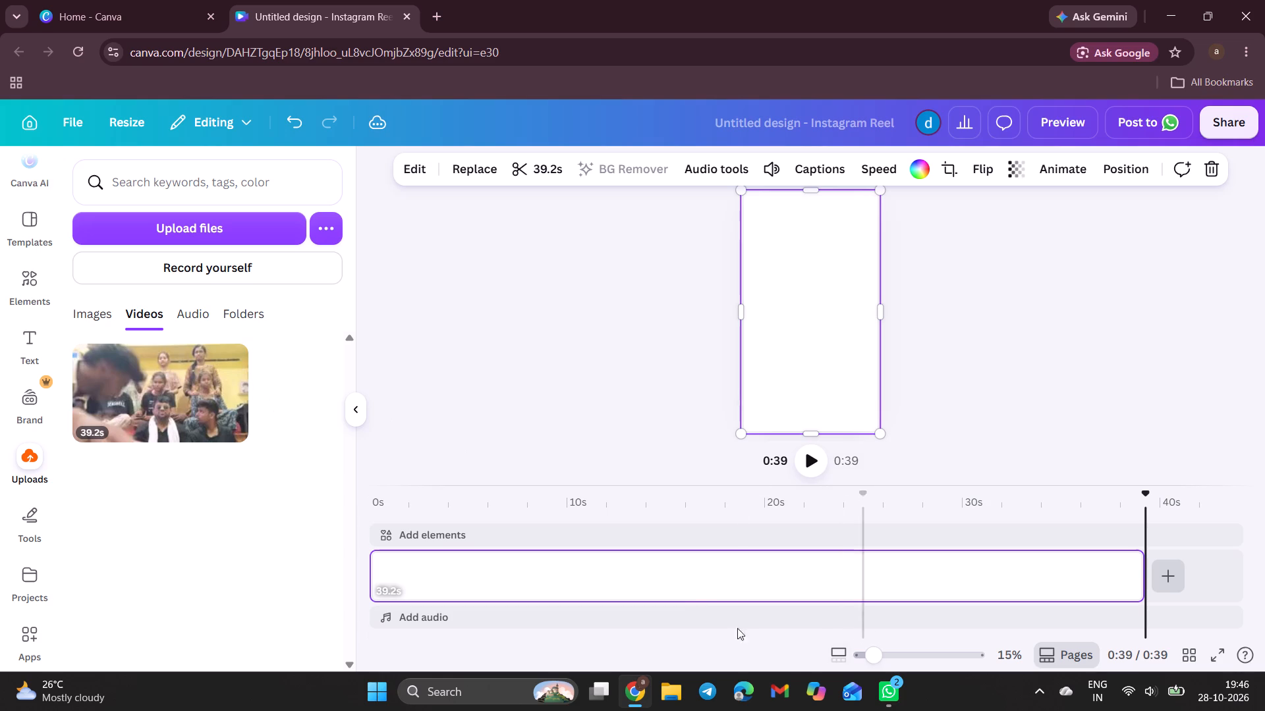
{"action": "scroll", "coordinate": [667, 576], "scroll_direction": "down", "scroll_amount": 1}
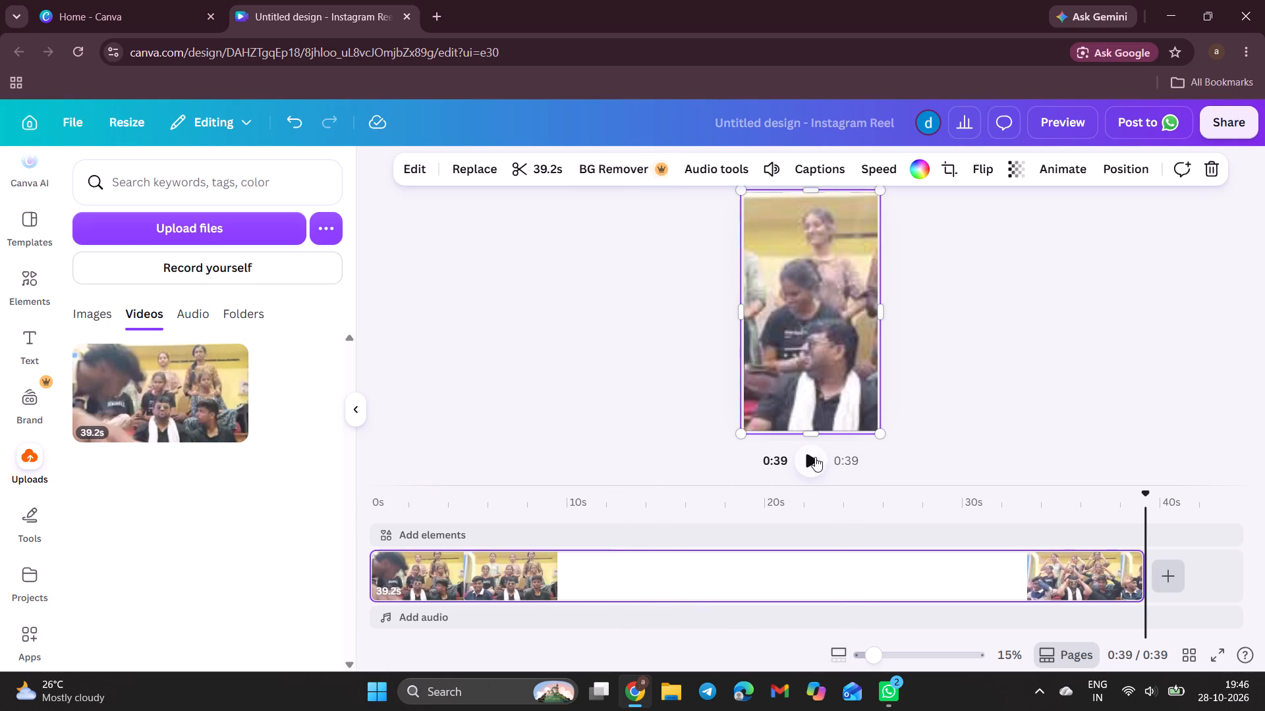
{"action": "left_click", "coordinate": [814, 457]}
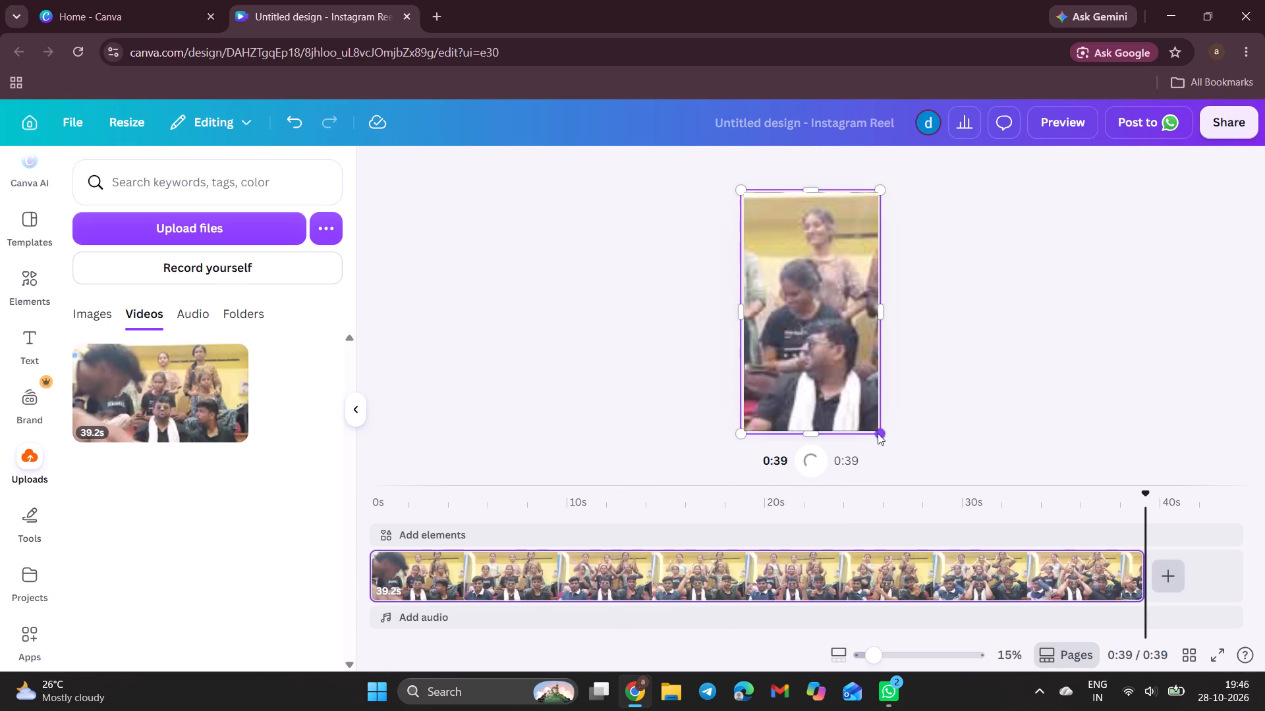
Shrink the full-page video into a smaller frame and widen it to span the page's full width.
{"action": "left_click_drag", "start_coordinate": [876, 433], "coordinate": [806, 361]}
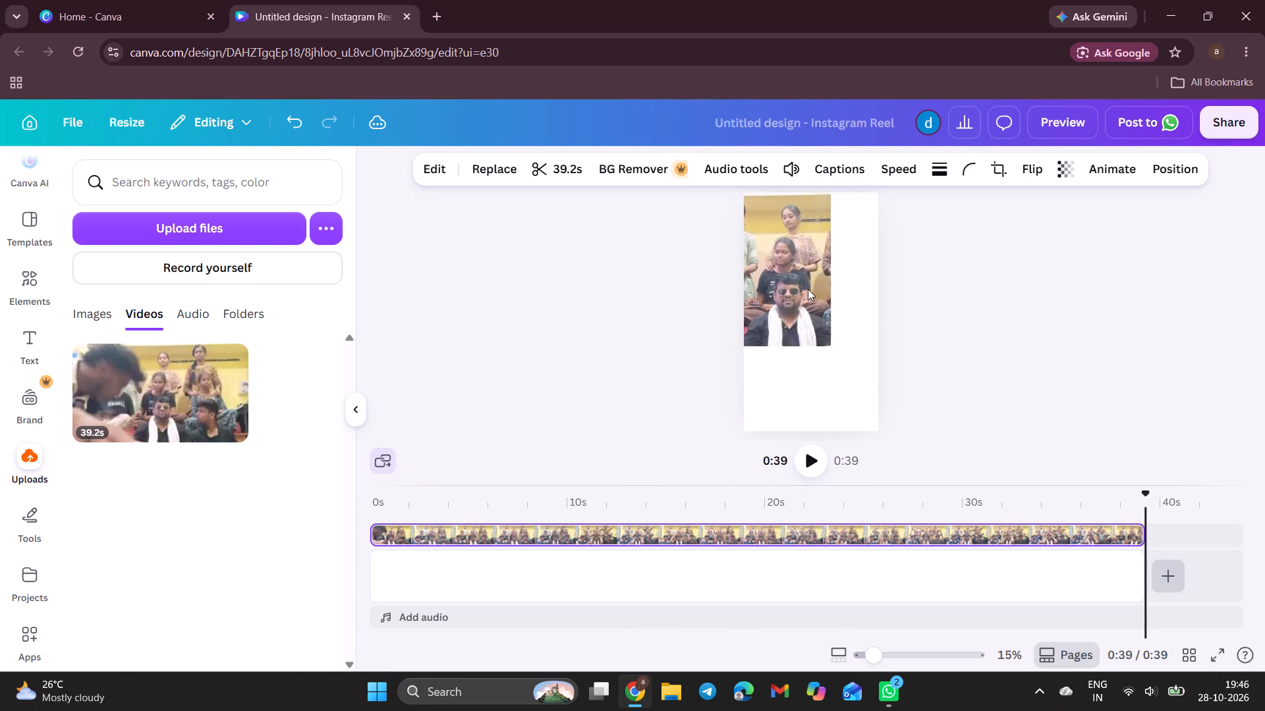
{"action": "left_click_drag", "start_coordinate": [806, 290], "coordinate": [814, 313]}
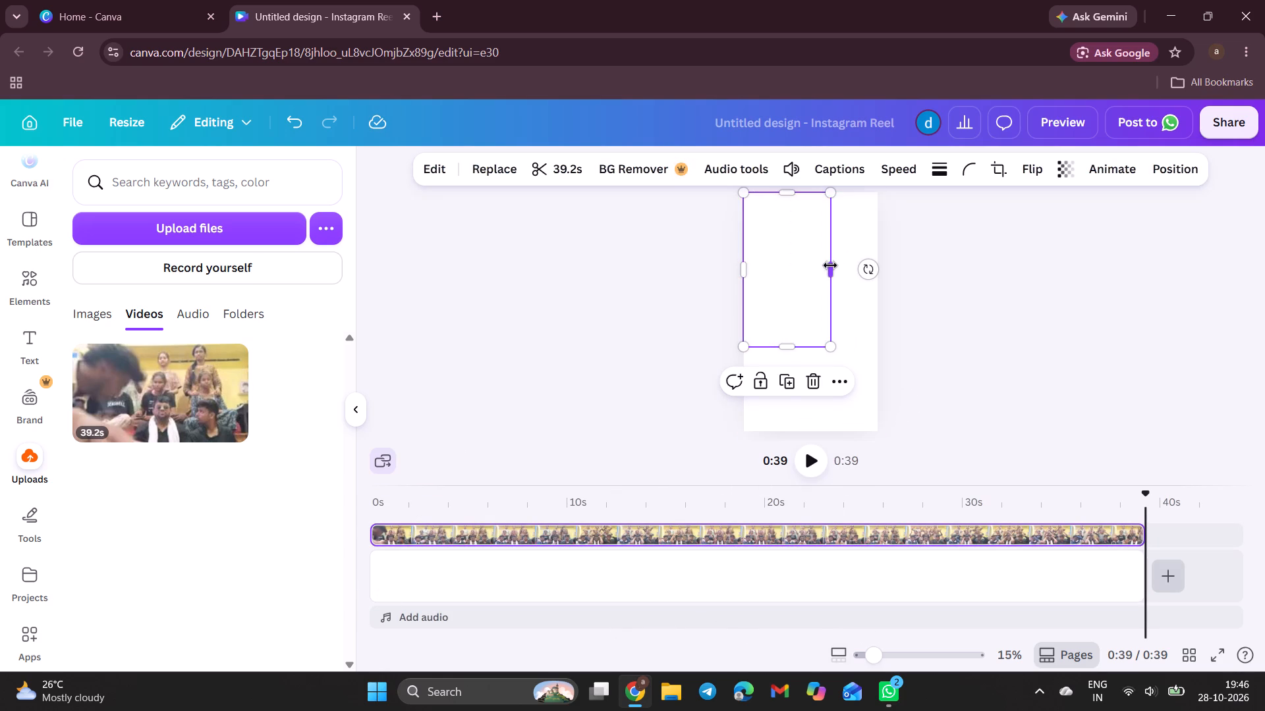
{"action": "left_click_drag", "start_coordinate": [830, 265], "coordinate": [893, 269]}
{"action": "left_click", "coordinate": [831, 281]}
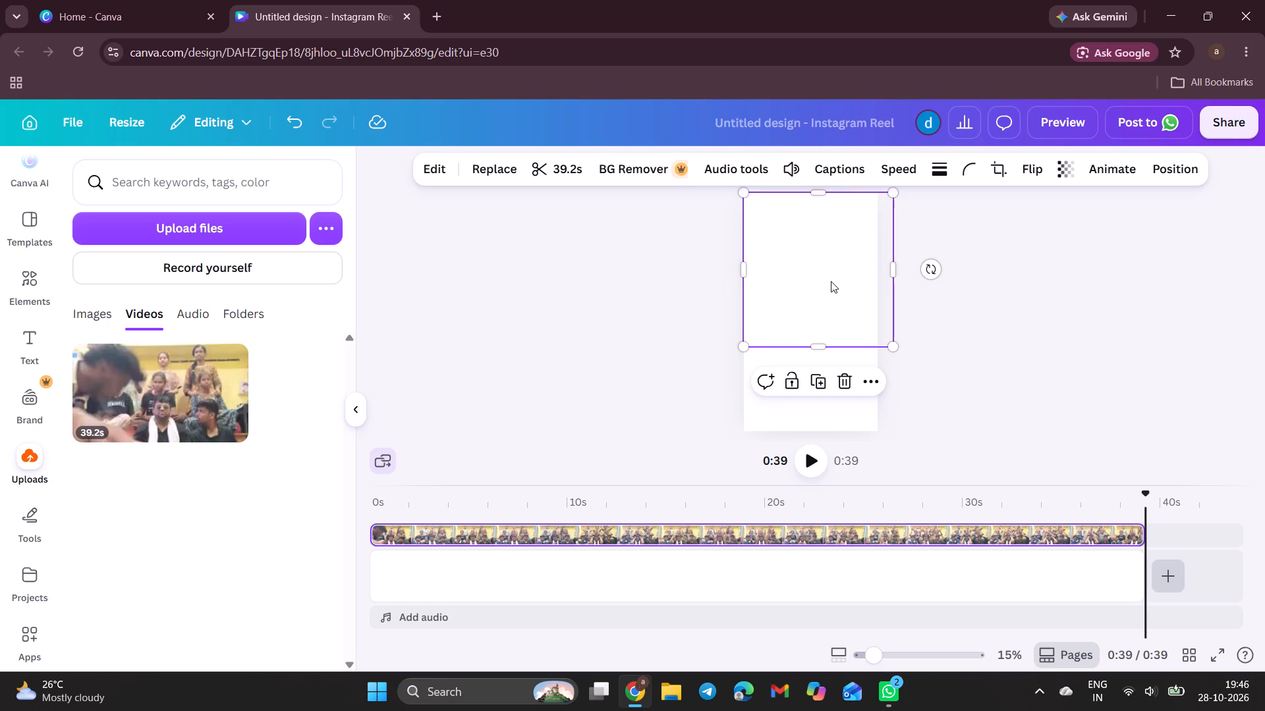
{"action": "left_click", "coordinate": [807, 458]}
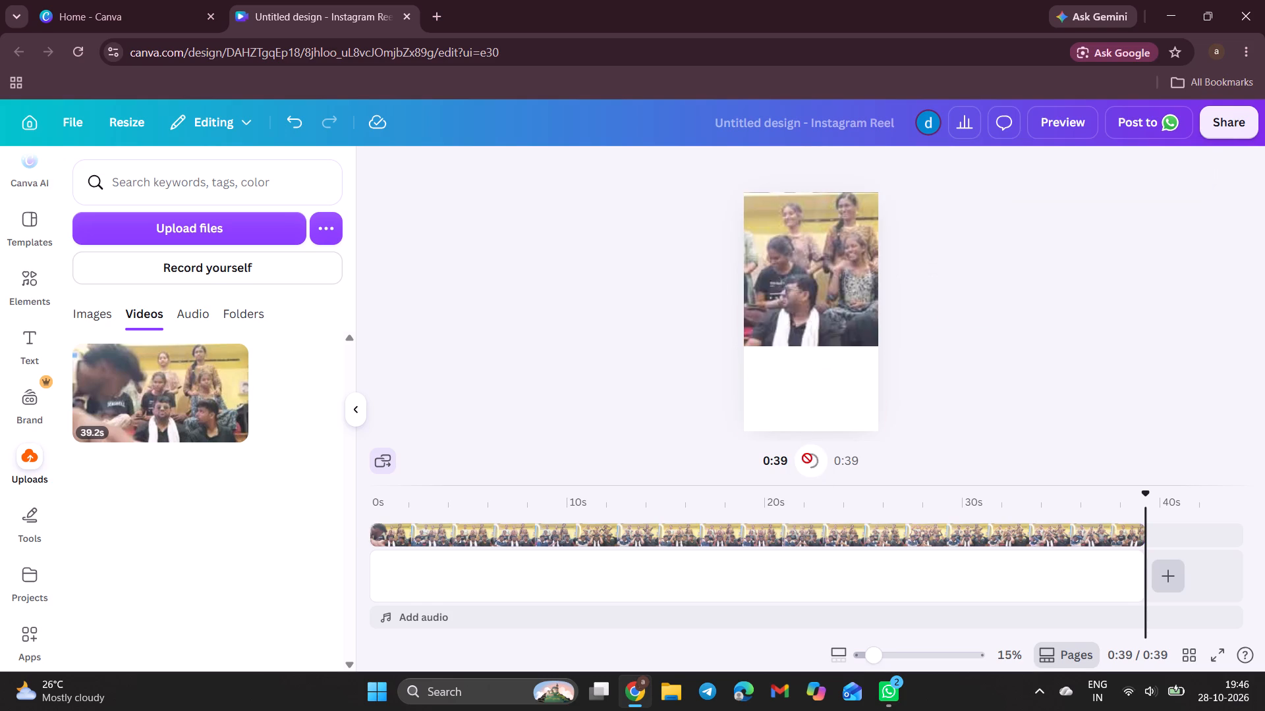
{"action": "left_click", "coordinate": [806, 456]}
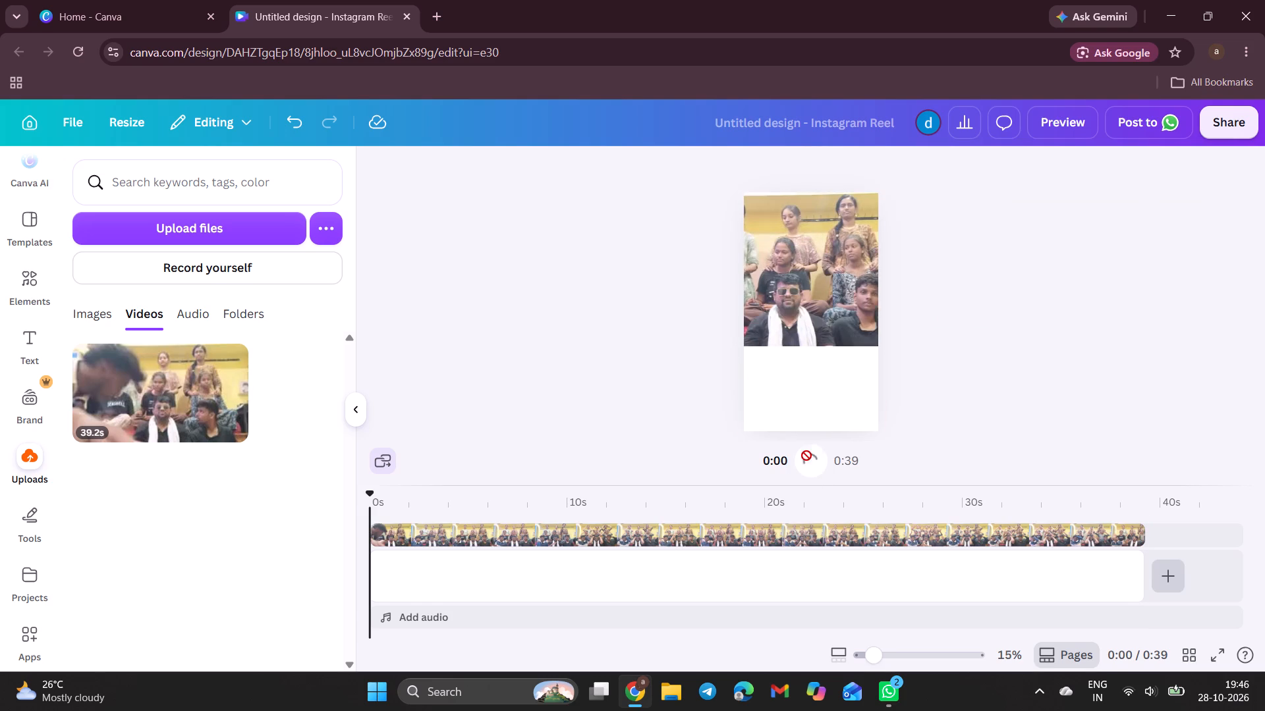
Move the video frame down from the page's top edge and centre it horizontally.
{"action": "left_click", "coordinate": [810, 319]}
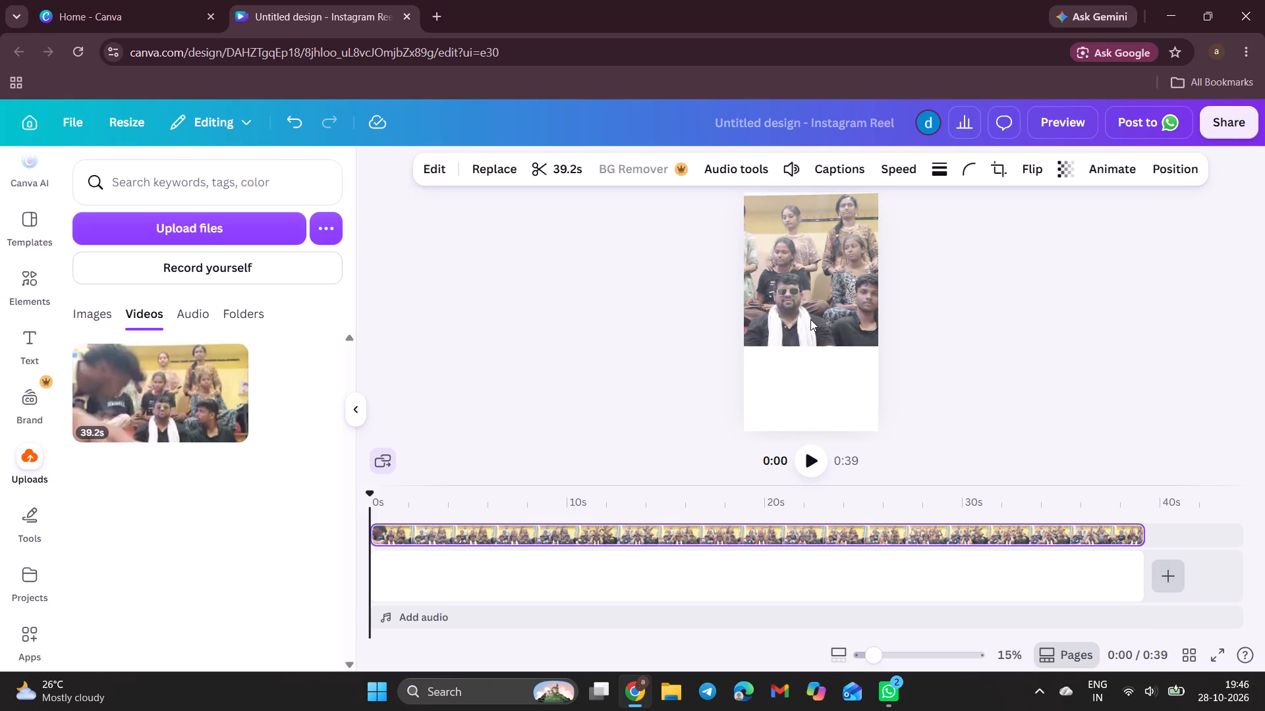
{"action": "left_click", "coordinate": [810, 319]}
{"action": "left_click_drag", "start_coordinate": [810, 319], "coordinate": [810, 340]}
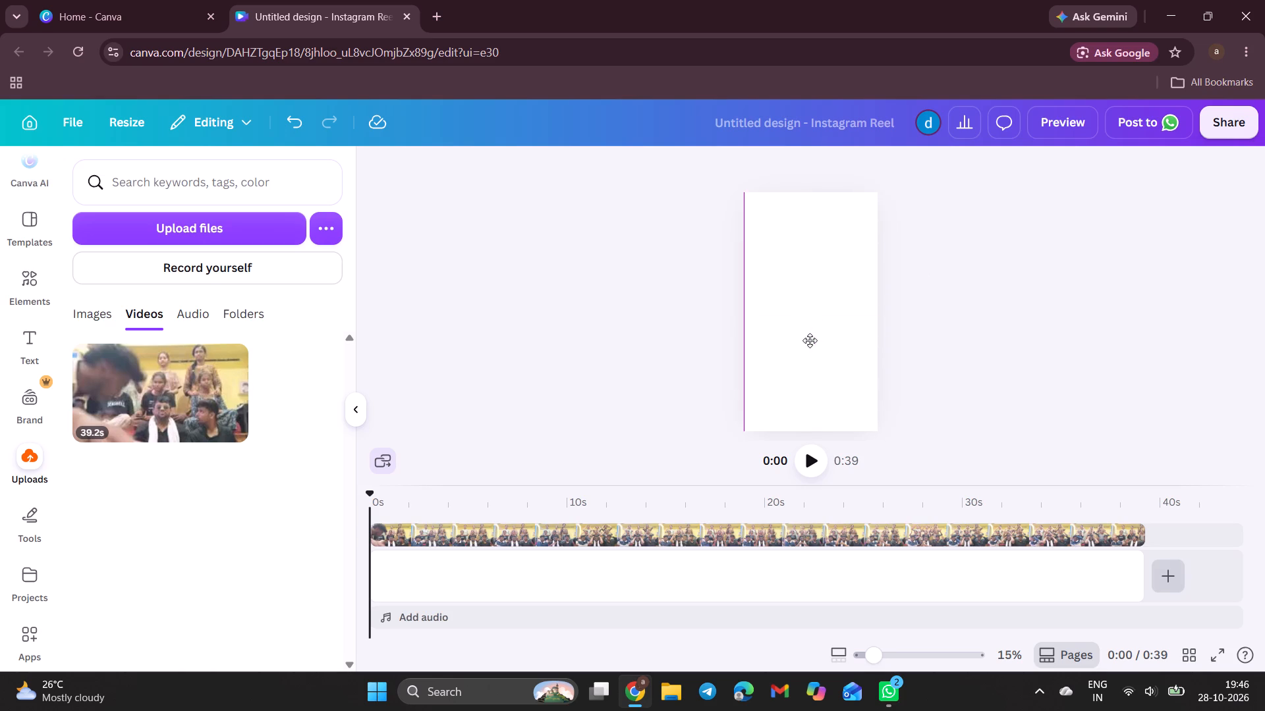
{"action": "left_click_drag", "start_coordinate": [810, 340], "coordinate": [806, 348]}
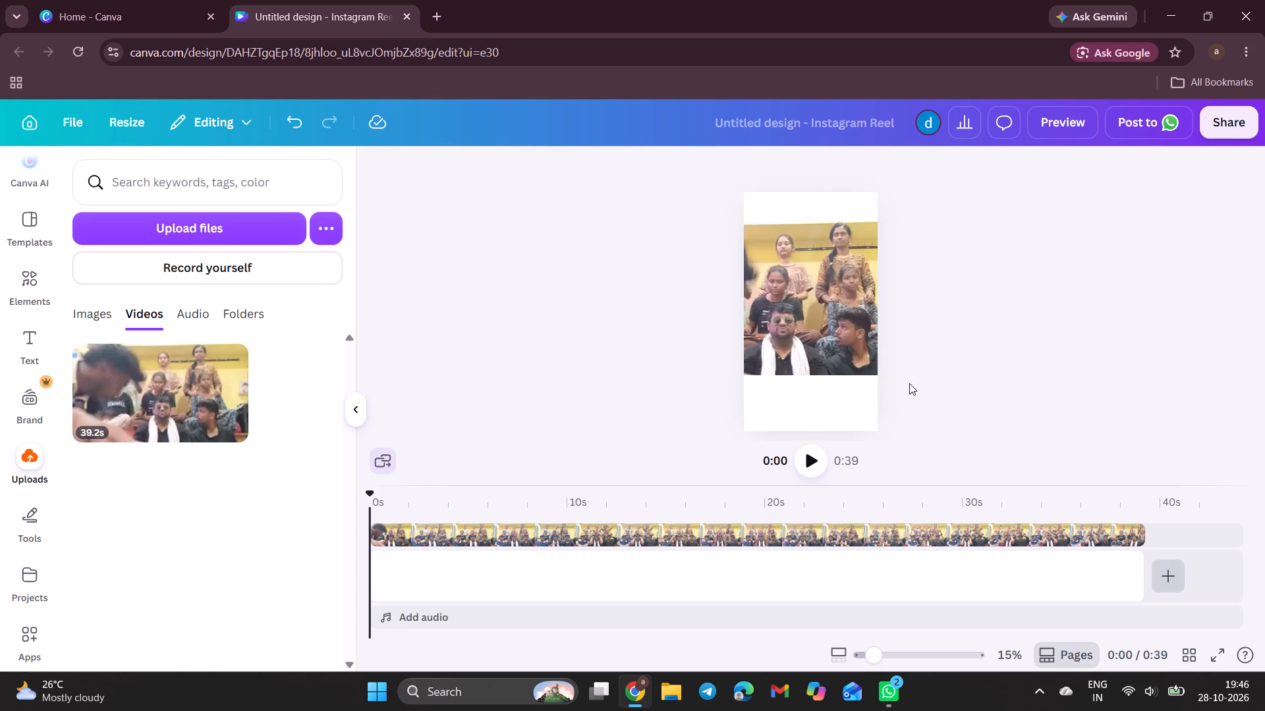
{"action": "left_click", "coordinate": [871, 355]}
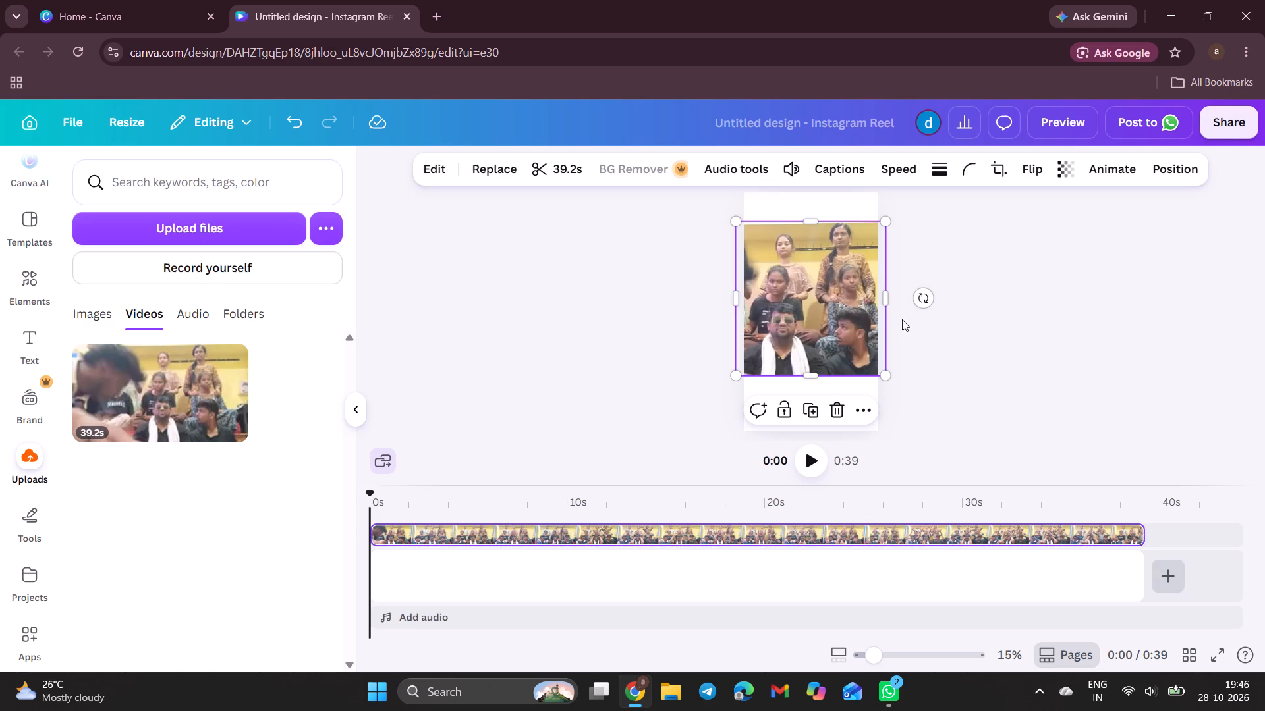
Resize the video into a landscape frame about 991 px wide and 539 px high.
{"action": "left_click_drag", "start_coordinate": [885, 379], "coordinate": [816, 332]}
{"action": "left_click_drag", "start_coordinate": [825, 270], "coordinate": [858, 271]}
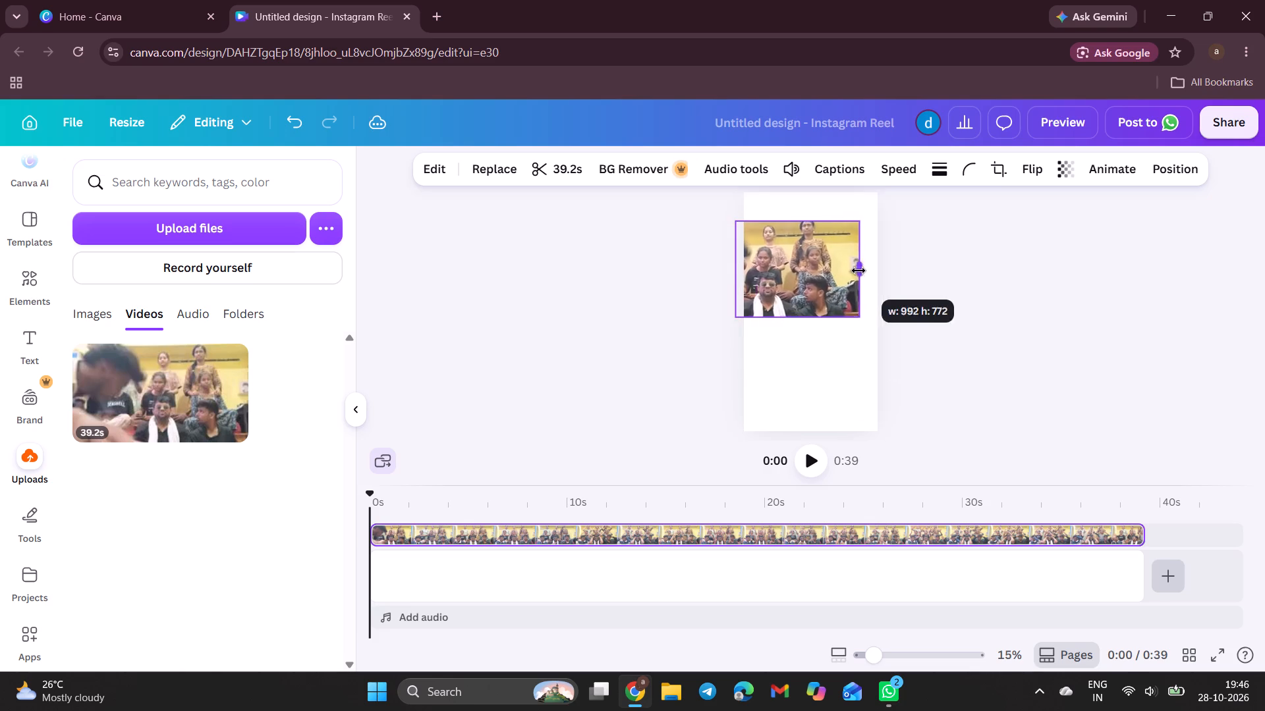
{"action": "left_click_drag", "start_coordinate": [858, 271], "coordinate": [868, 271]}
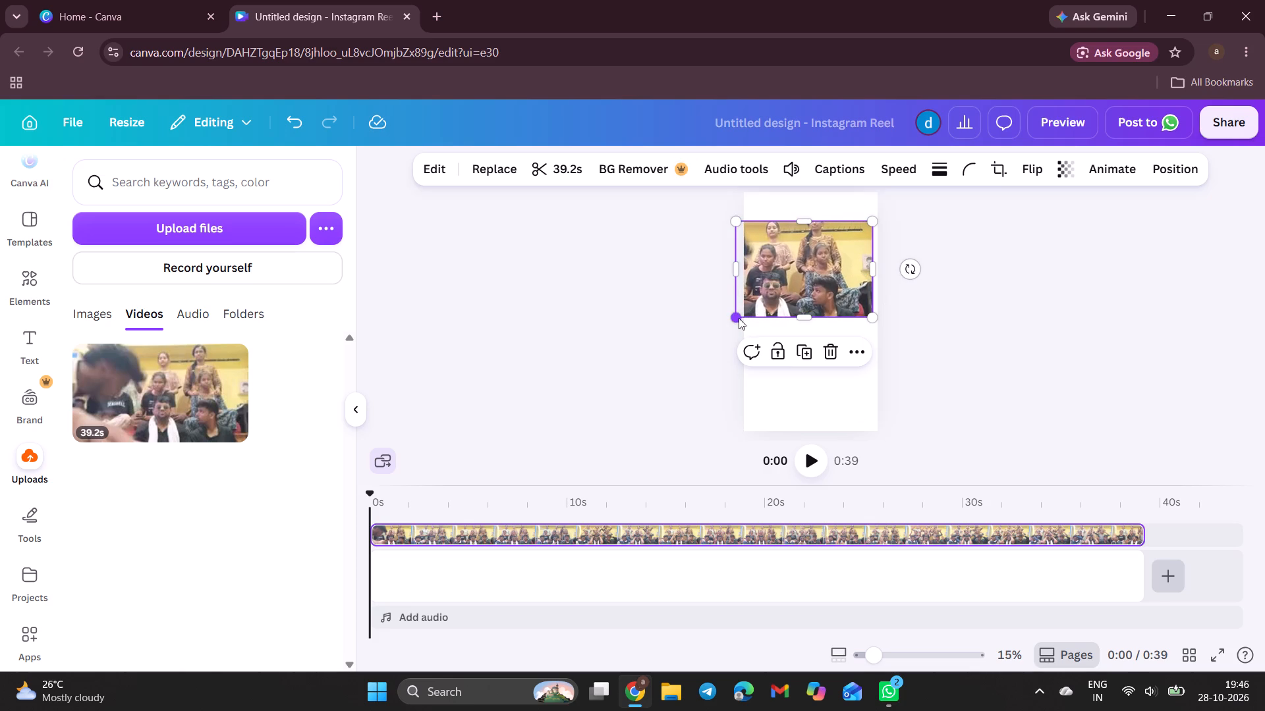
{"action": "left_click_drag", "start_coordinate": [738, 318], "coordinate": [806, 302]}
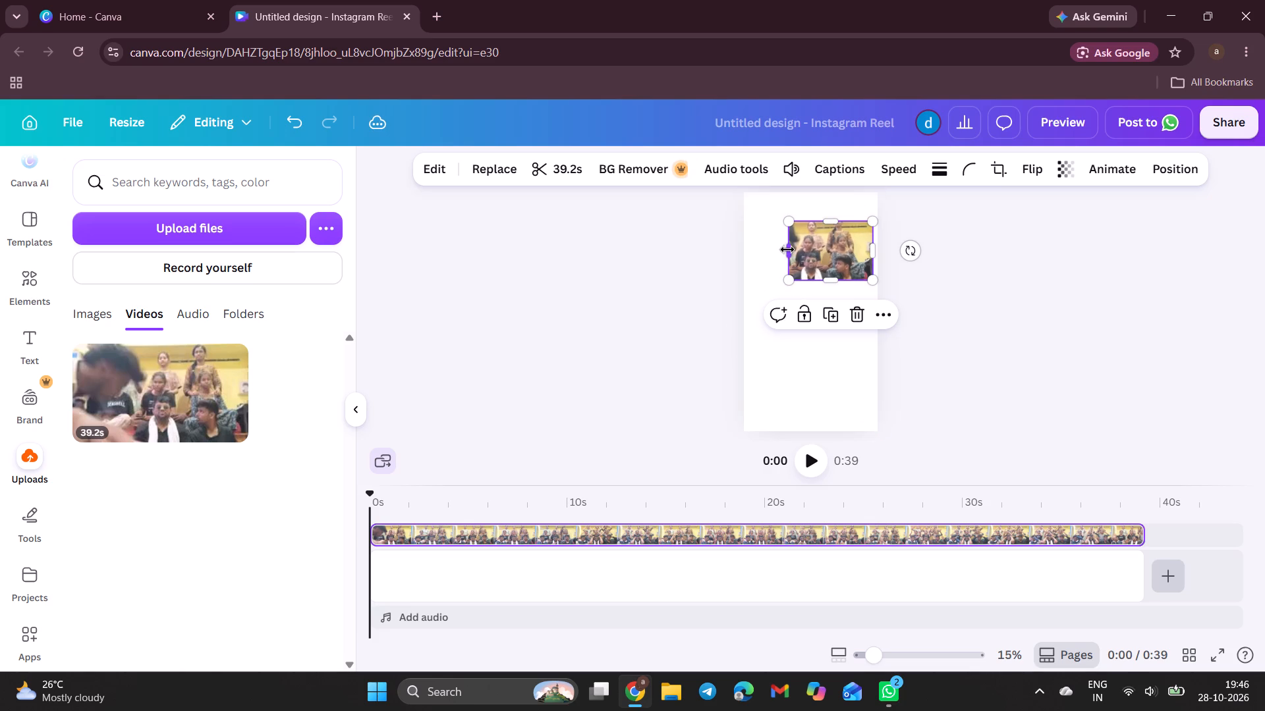
{"action": "left_click_drag", "start_coordinate": [787, 250], "coordinate": [748, 254]}
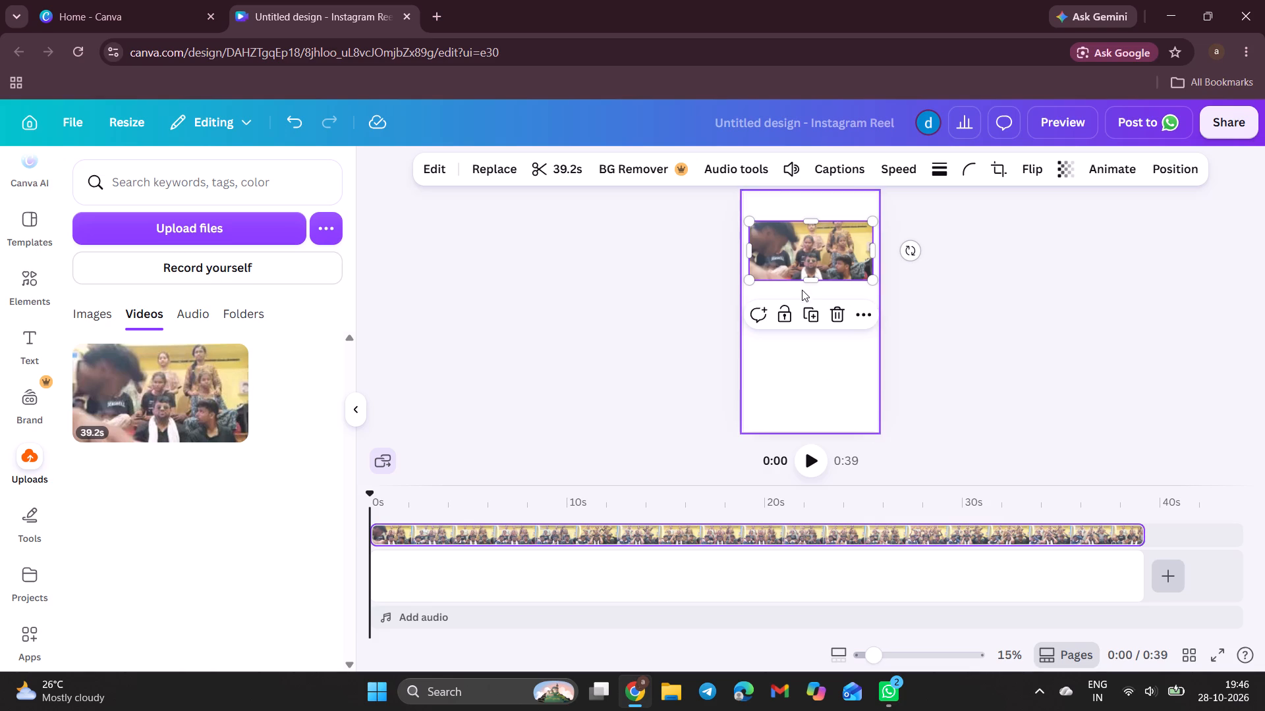
{"action": "left_click", "coordinate": [808, 216]}
{"action": "left_click_drag", "start_coordinate": [808, 216], "coordinate": [811, 203]}
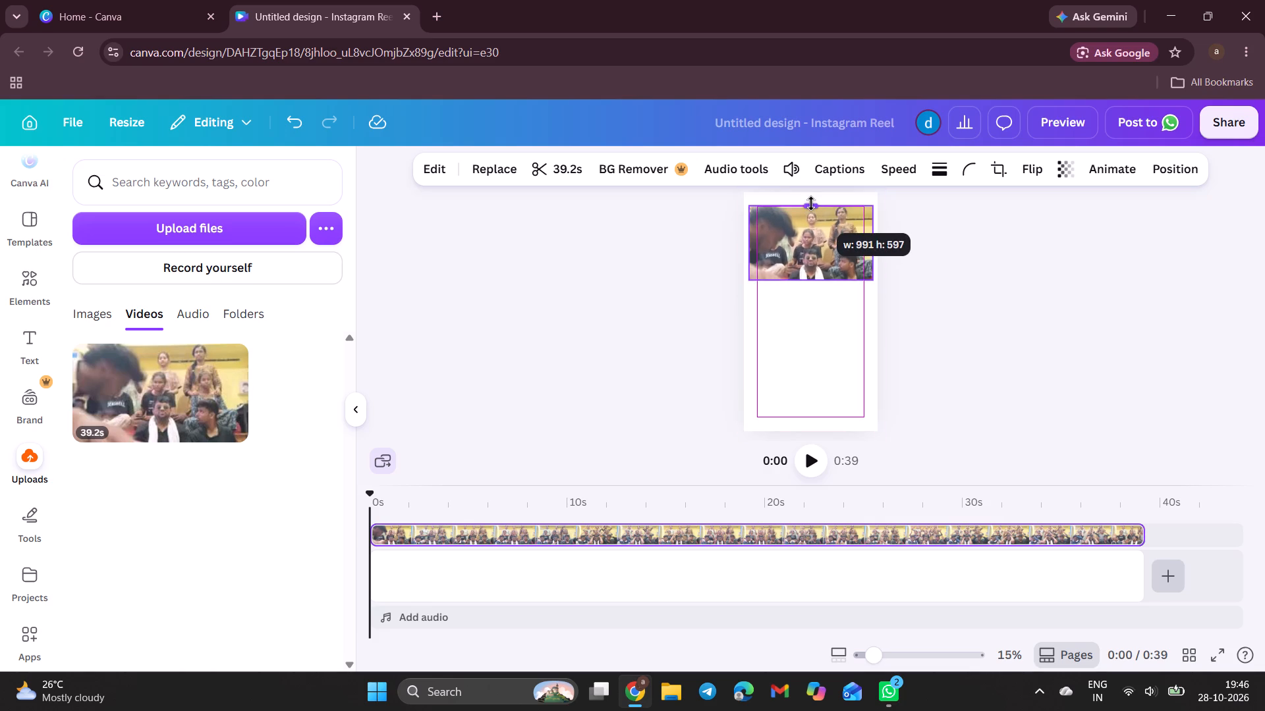
{"action": "left_click_drag", "start_coordinate": [811, 203], "coordinate": [808, 205]}
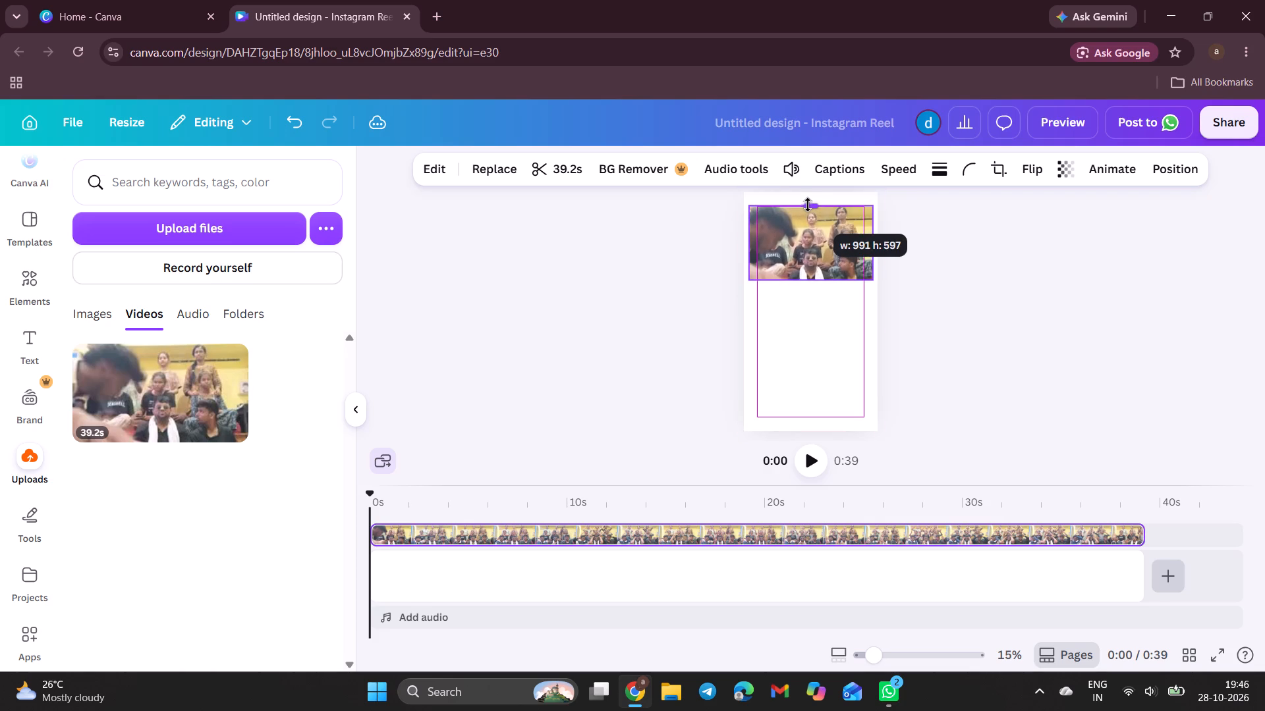
{"action": "left_click_drag", "start_coordinate": [808, 205], "coordinate": [807, 208]}
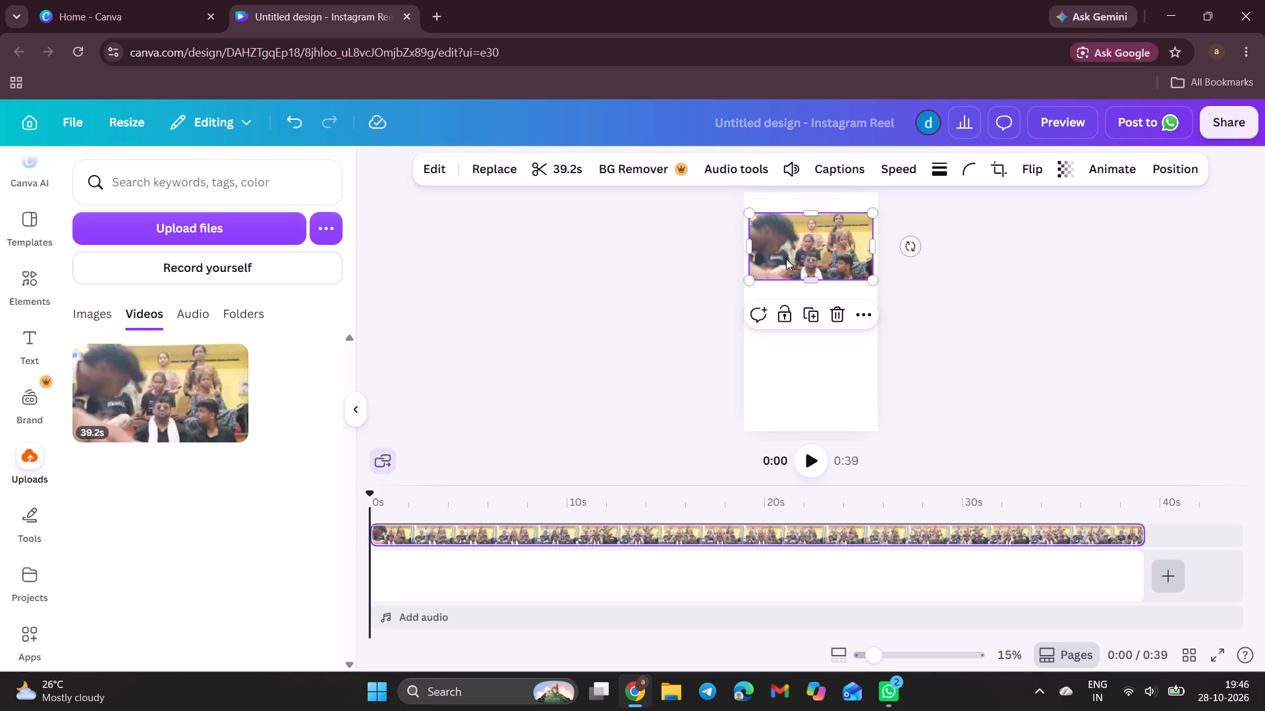
Move the video down, centred horizontally, so its top edge sits at about Y 556 px.
{"action": "left_click_drag", "start_coordinate": [786, 259], "coordinate": [787, 301]}
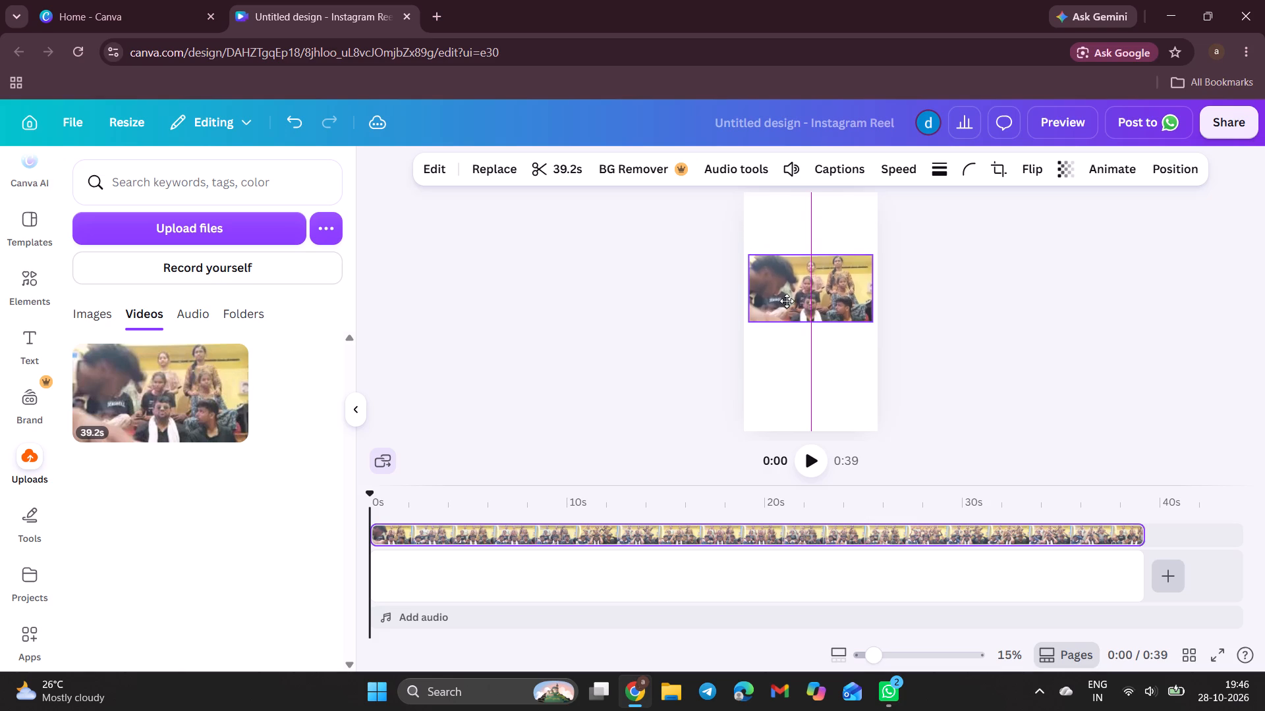
{"action": "left_click_drag", "start_coordinate": [787, 301], "coordinate": [784, 301]}
{"action": "left_click_drag", "start_coordinate": [784, 301], "coordinate": [789, 307]}
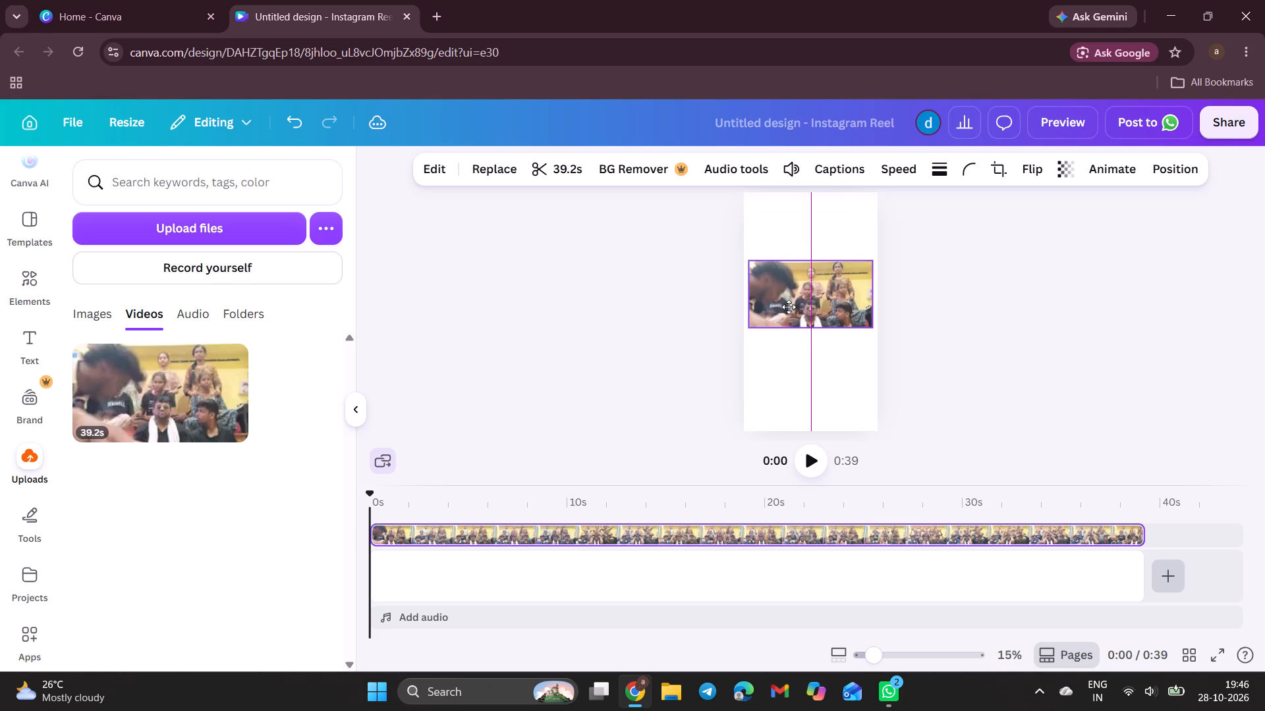
{"action": "left_click_drag", "start_coordinate": [789, 307], "coordinate": [789, 307]}
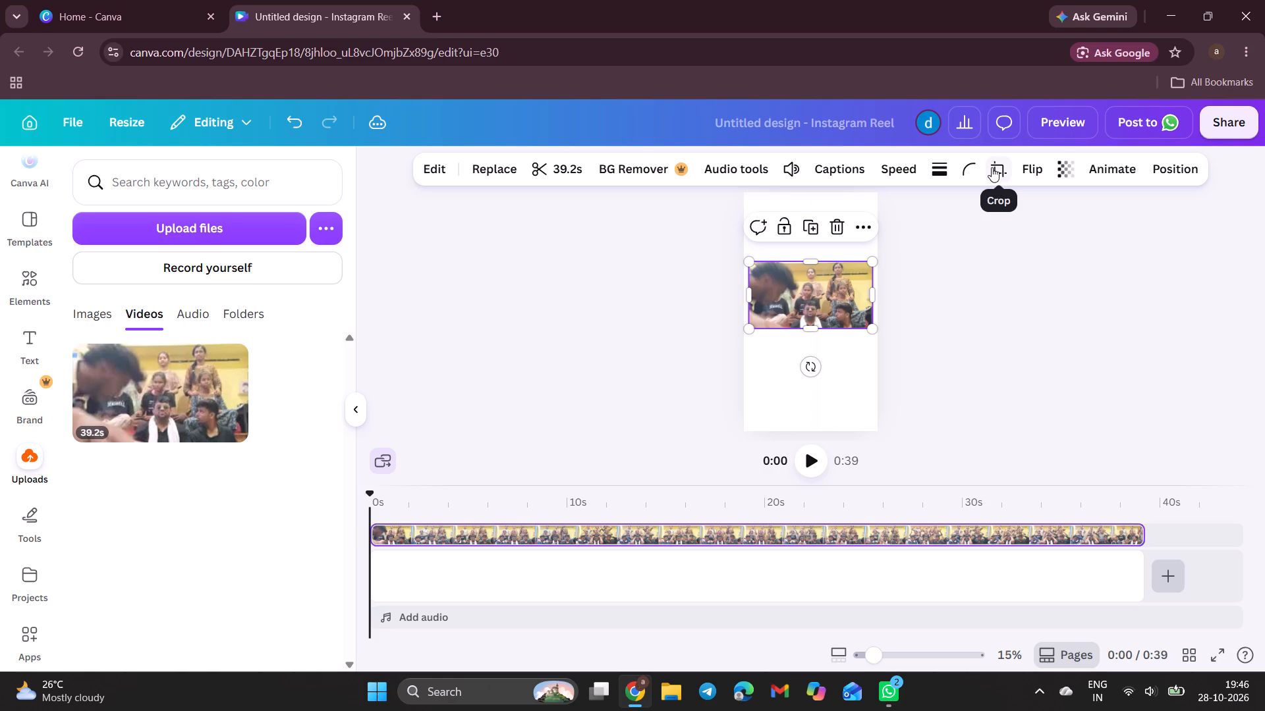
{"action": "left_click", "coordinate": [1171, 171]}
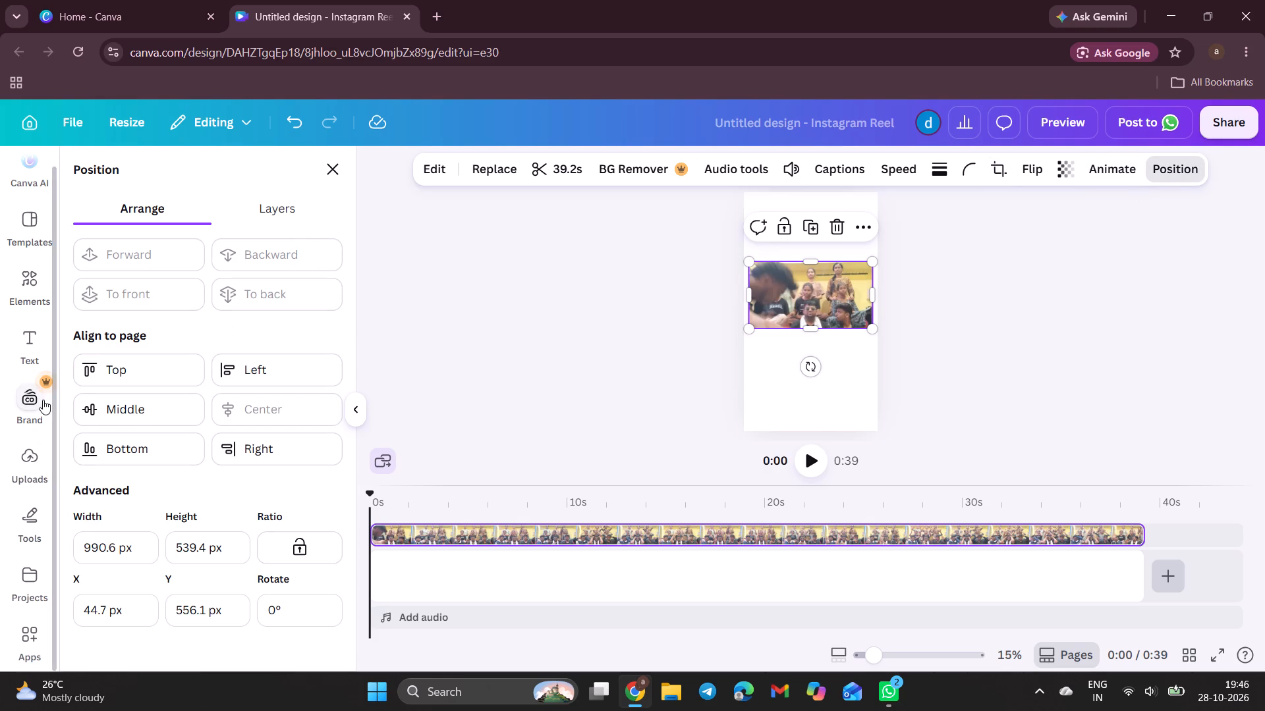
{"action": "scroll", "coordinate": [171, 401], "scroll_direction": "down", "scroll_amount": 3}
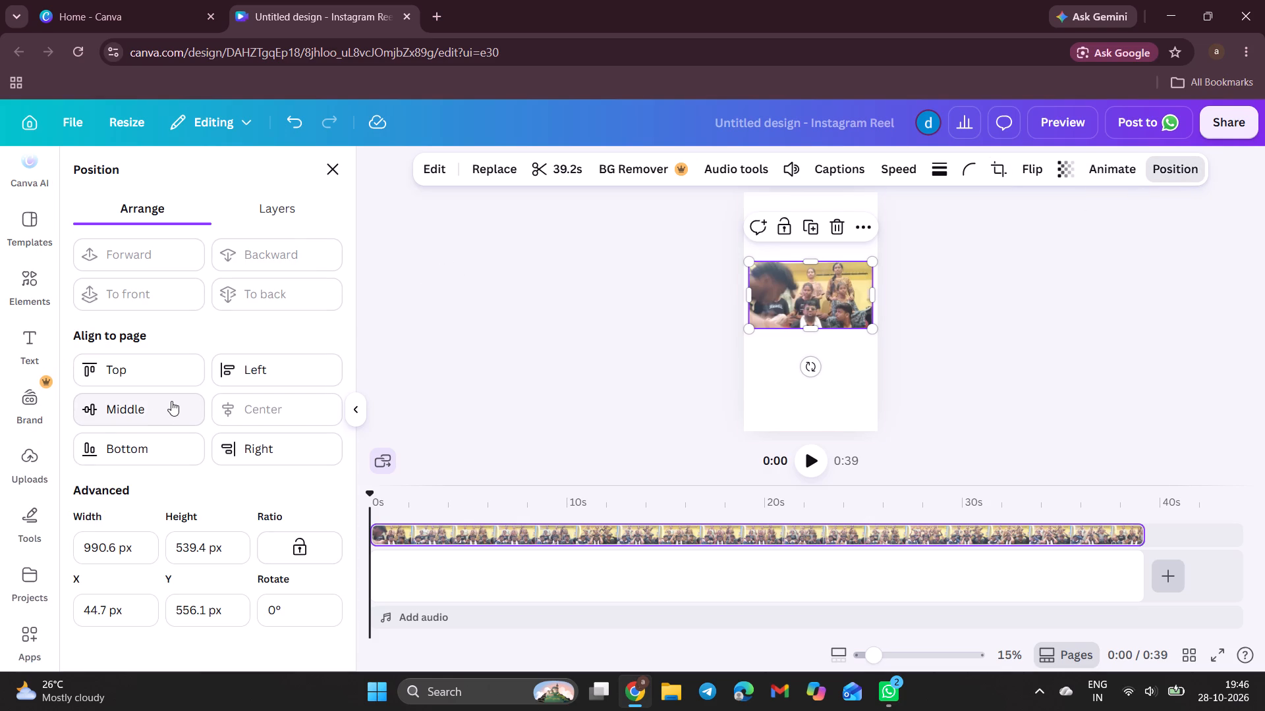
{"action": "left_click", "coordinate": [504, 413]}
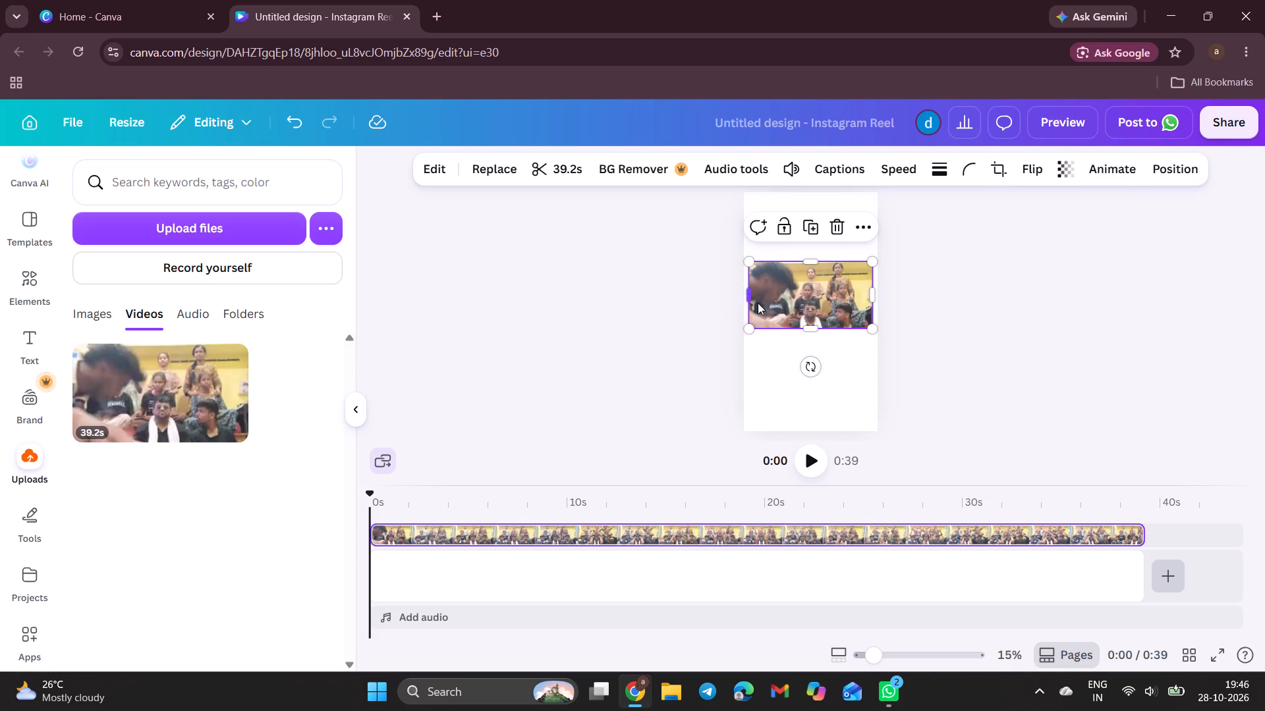
Extend the video's left and right edges to cover the full page width and play back the start.
{"action": "left_click", "coordinate": [746, 294]}
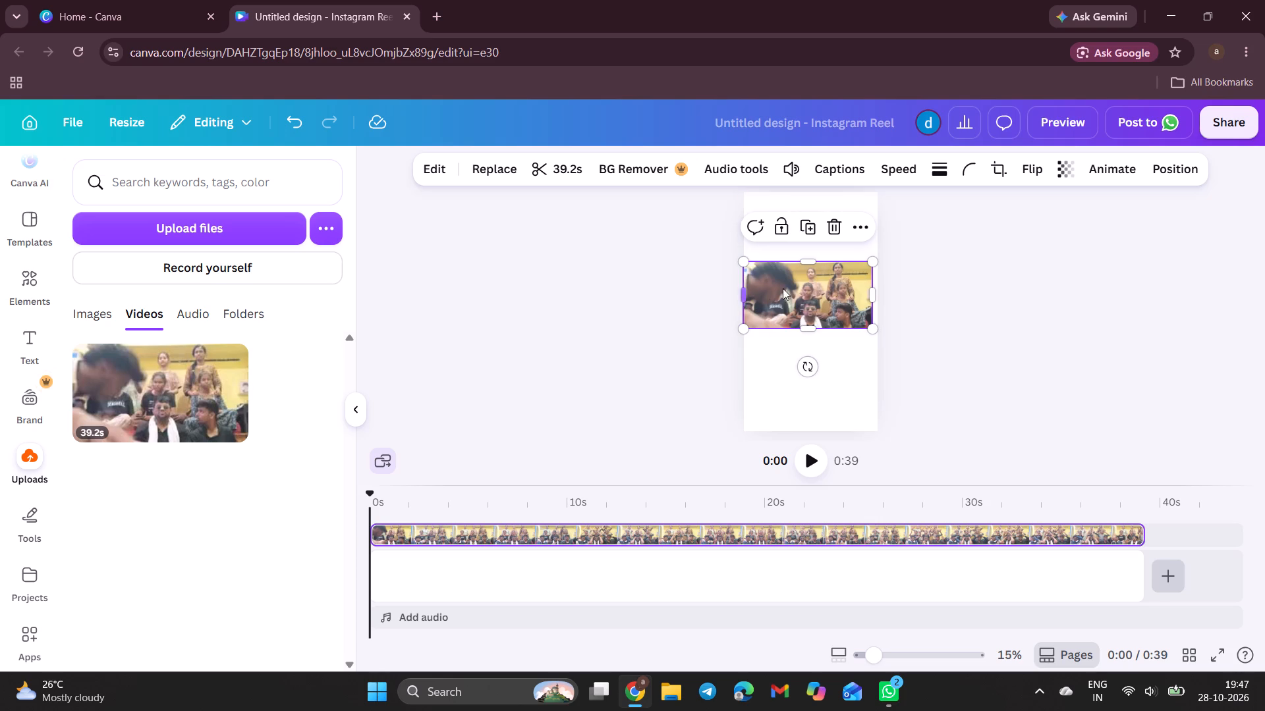
{"action": "left_click_drag", "start_coordinate": [871, 293], "coordinate": [882, 295]}
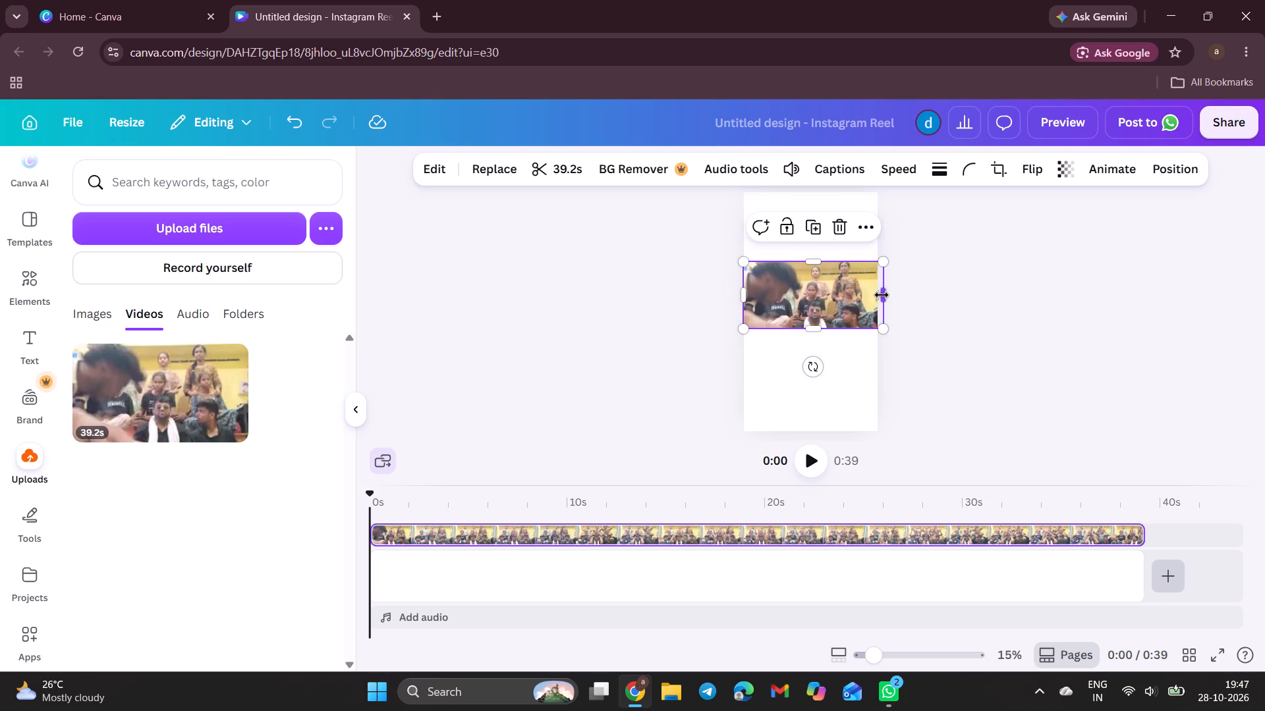
{"action": "left_click", "coordinate": [820, 305]}
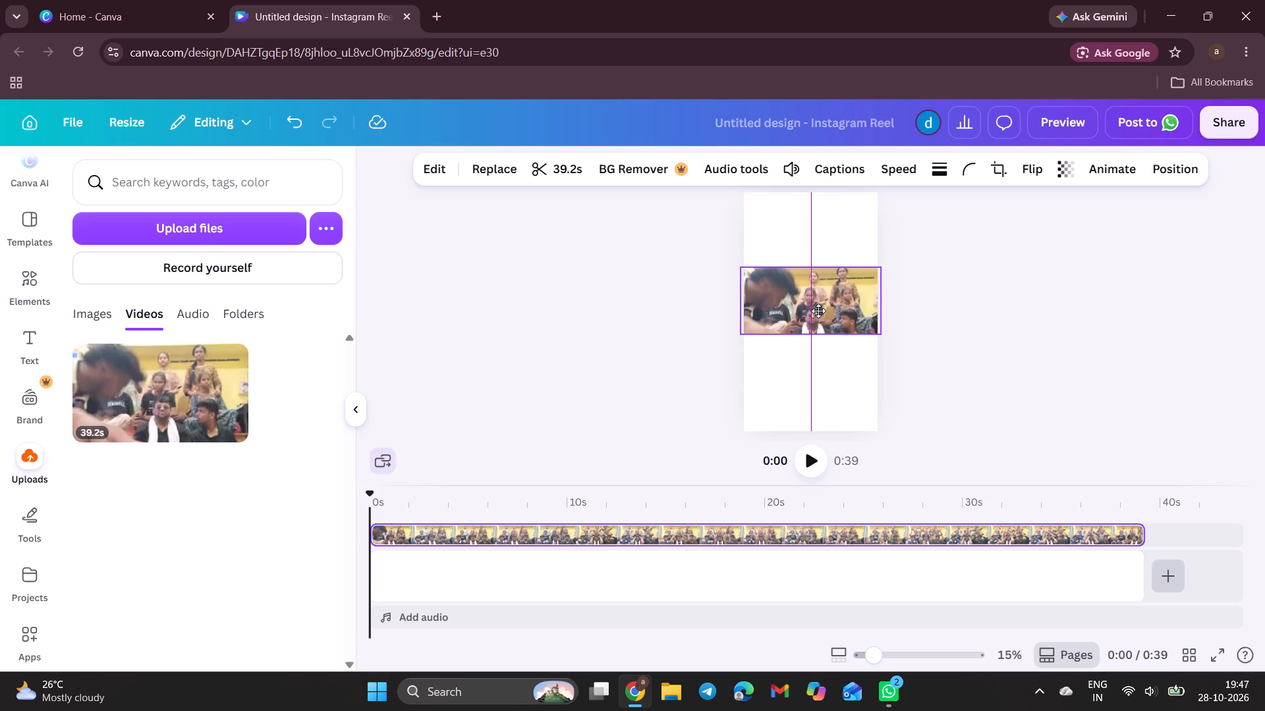
{"action": "left_click", "coordinate": [802, 456]}
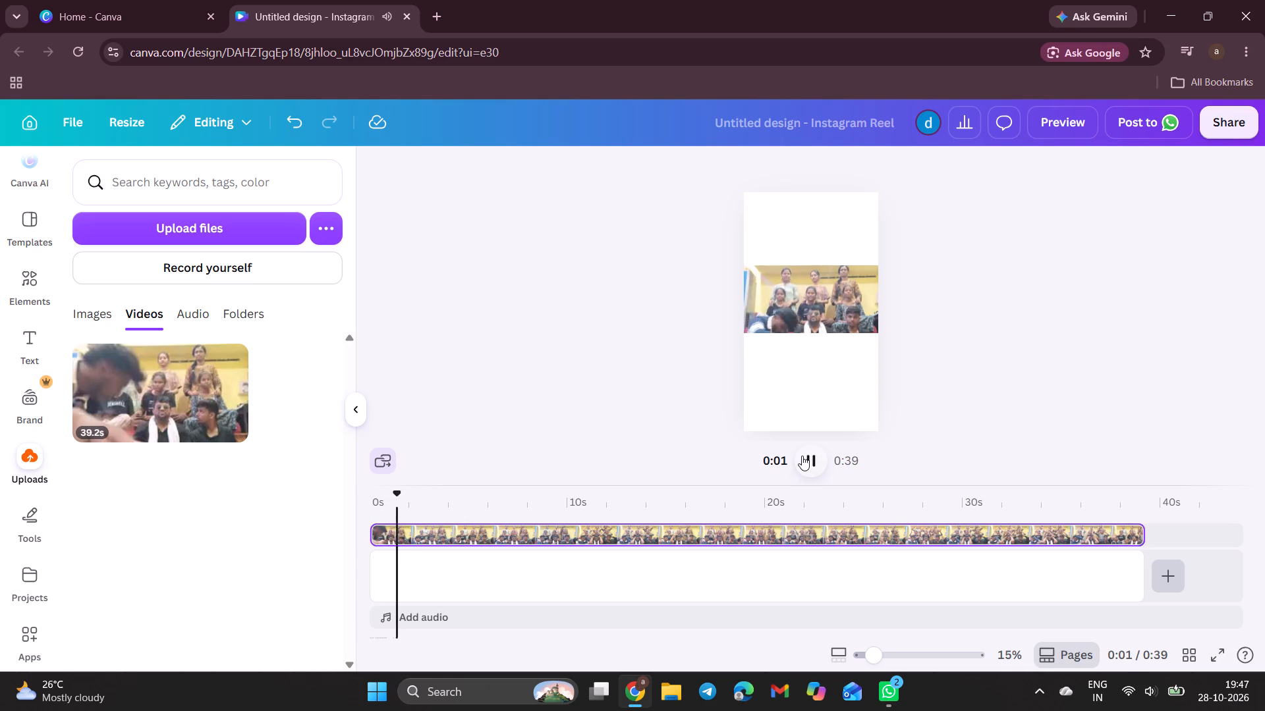
Move the video down to the vertical middle of the page.
{"action": "left_click_drag", "start_coordinate": [809, 286], "coordinate": [808, 311]}
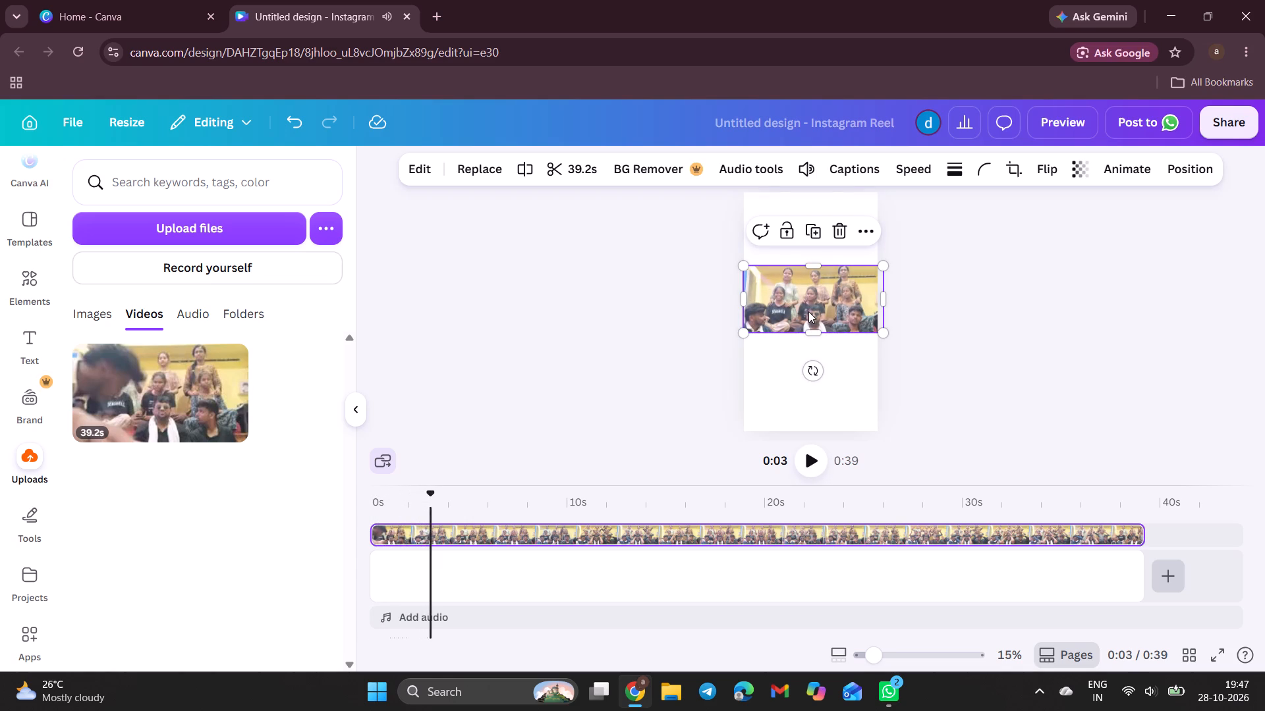
{"action": "left_click_drag", "start_coordinate": [808, 311], "coordinate": [808, 312]}
{"action": "left_click_drag", "start_coordinate": [808, 312], "coordinate": [808, 323]}
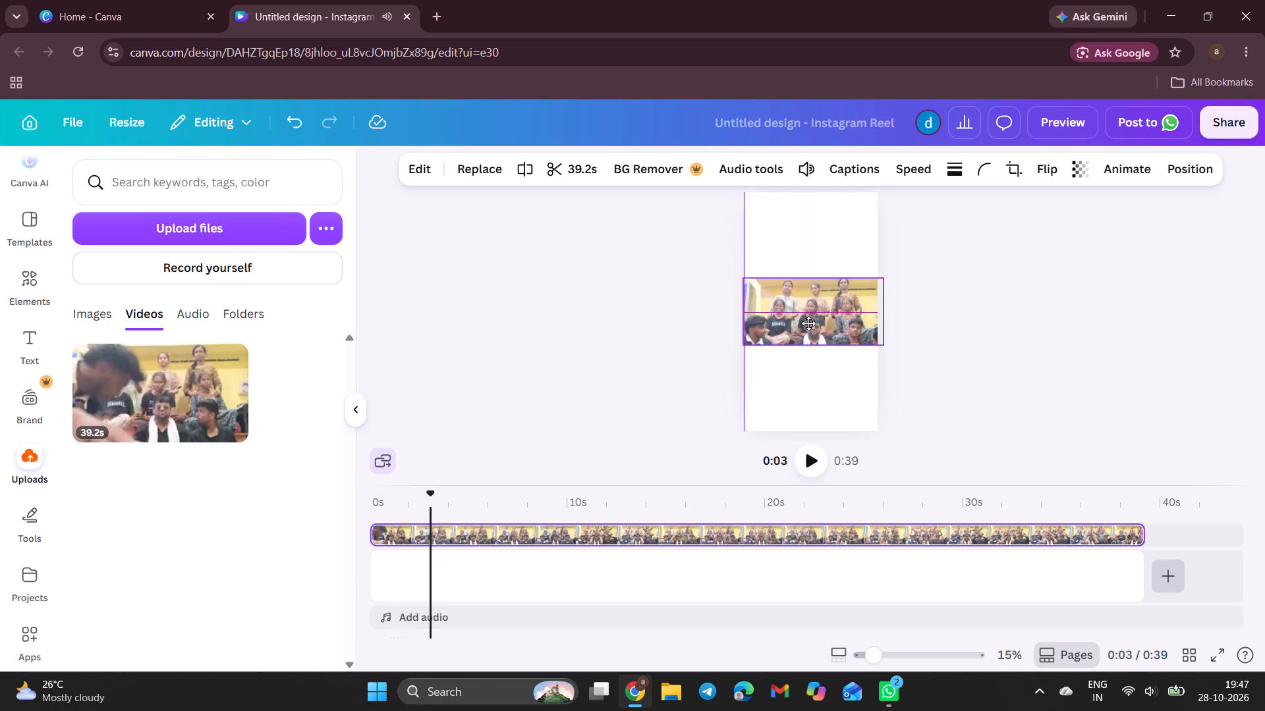
{"action": "left_click_drag", "start_coordinate": [808, 323], "coordinate": [808, 322]}
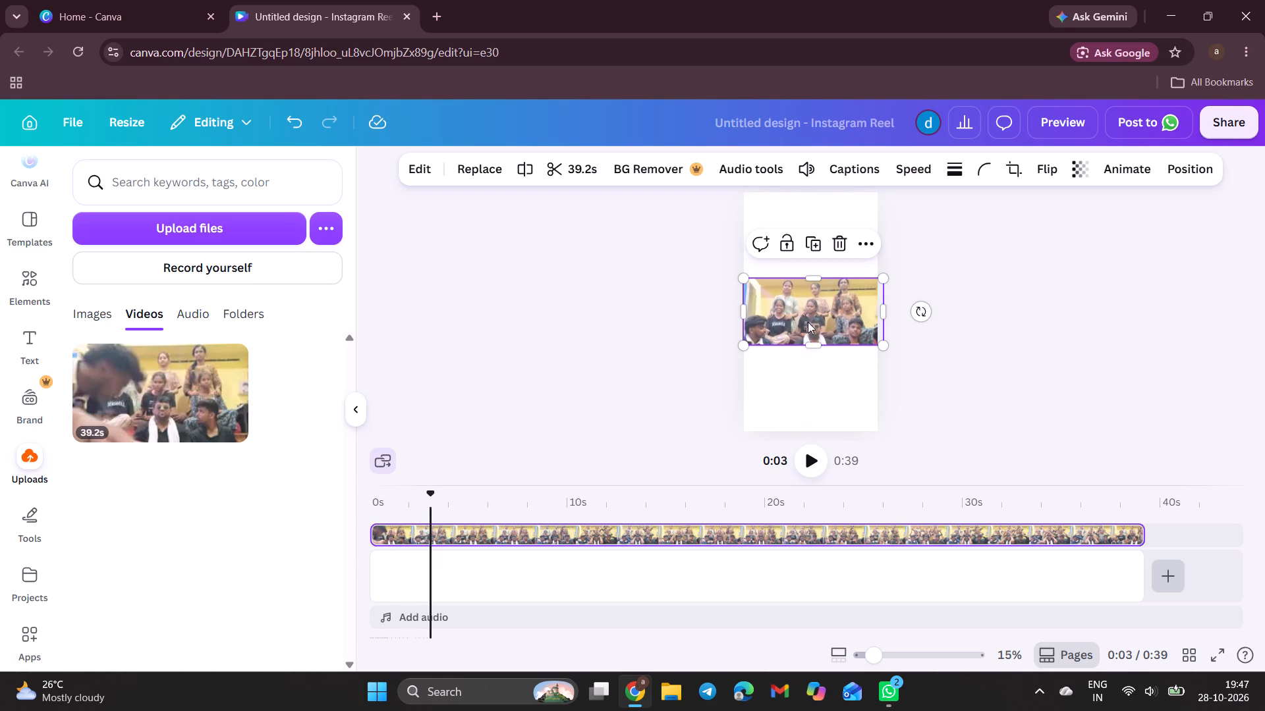
{"action": "left_click", "coordinate": [1010, 303]}
Play the reel to check the placed video and return the playhead to about 0:07.
{"action": "left_click", "coordinate": [804, 457]}
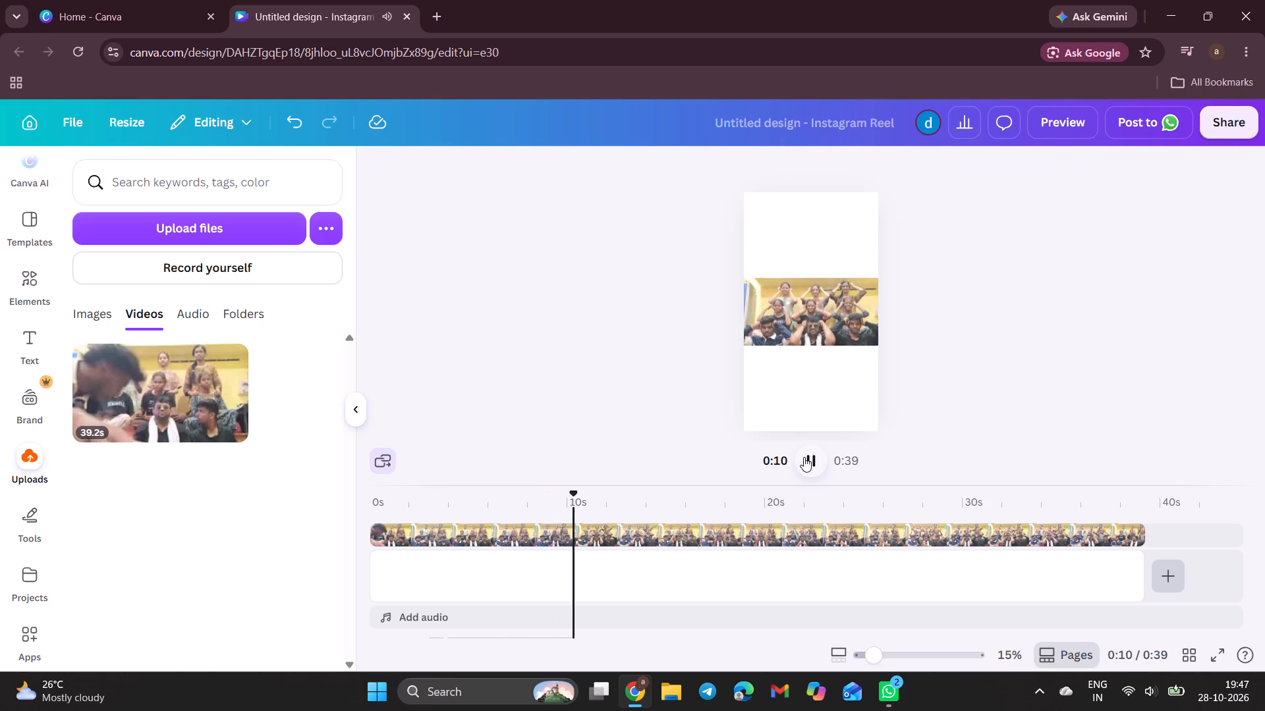
{"action": "left_click", "coordinate": [524, 501]}
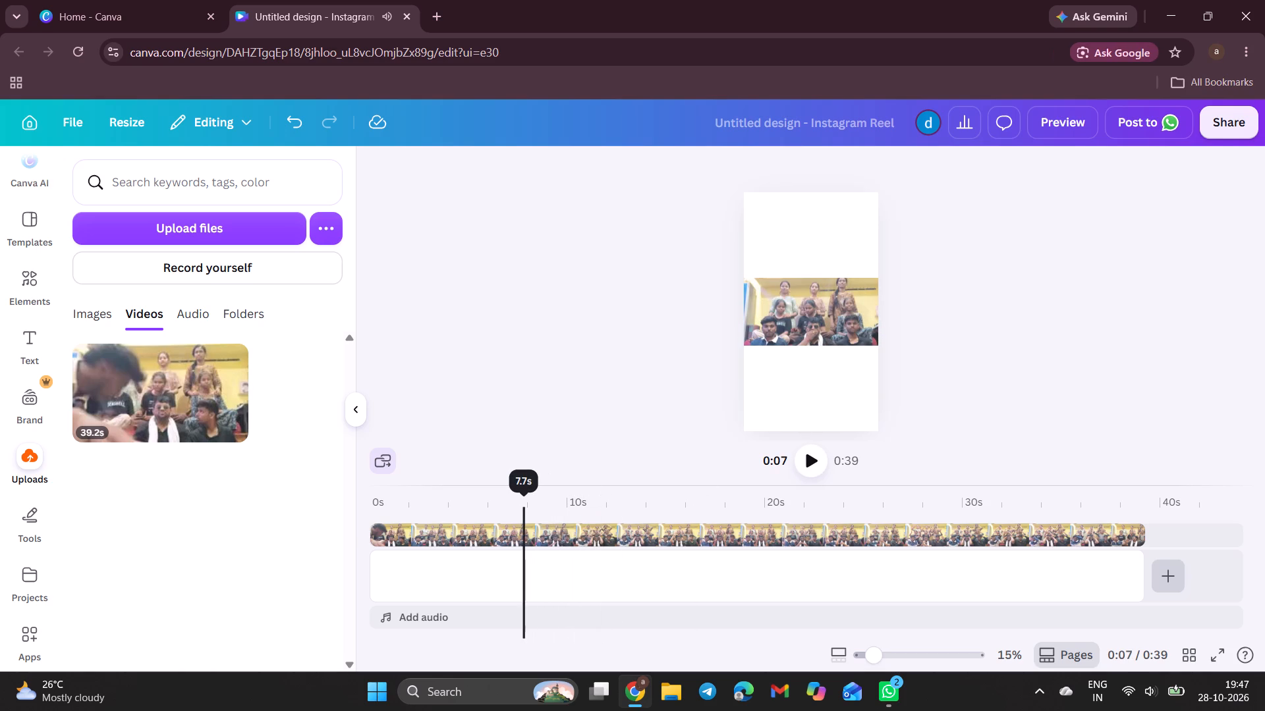
Play the reel briefly to find the cut point and split the video at about 0:07.
{"action": "left_click", "coordinate": [816, 454]}
{"action": "left_click", "coordinate": [816, 454]}
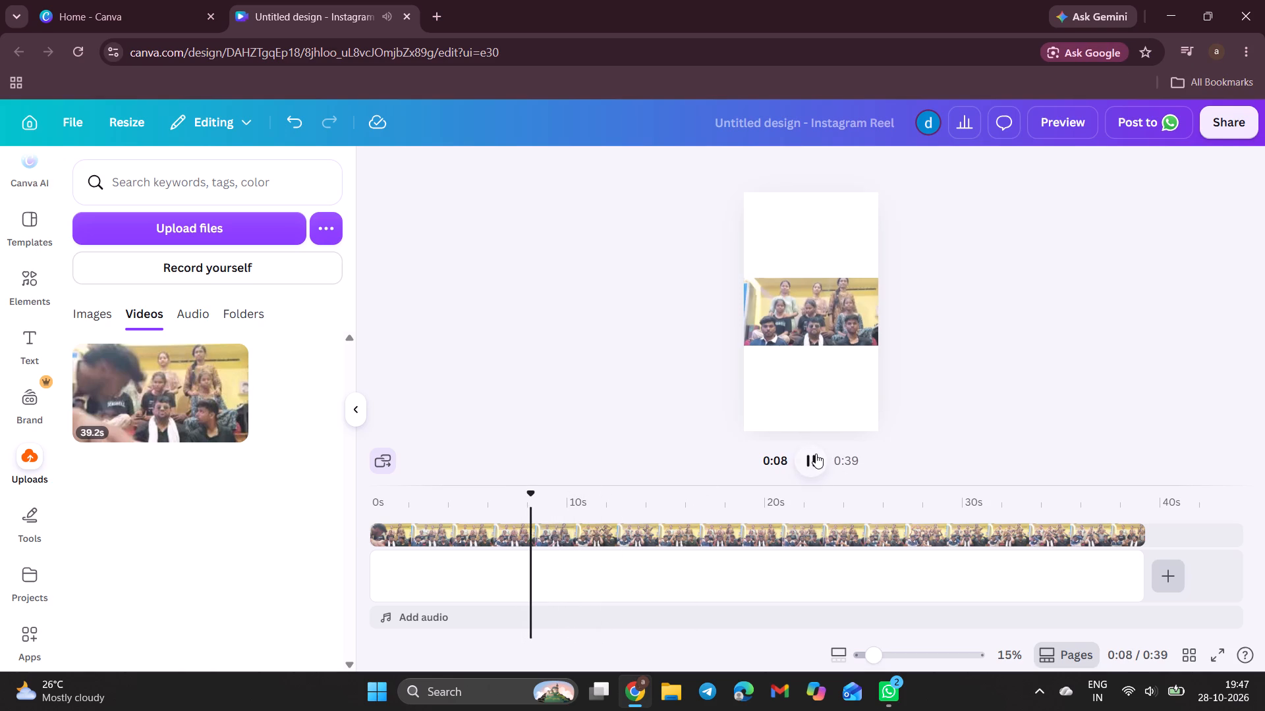
{"action": "left_click", "coordinate": [816, 454]}
{"action": "double_click", "coordinate": [816, 454]}
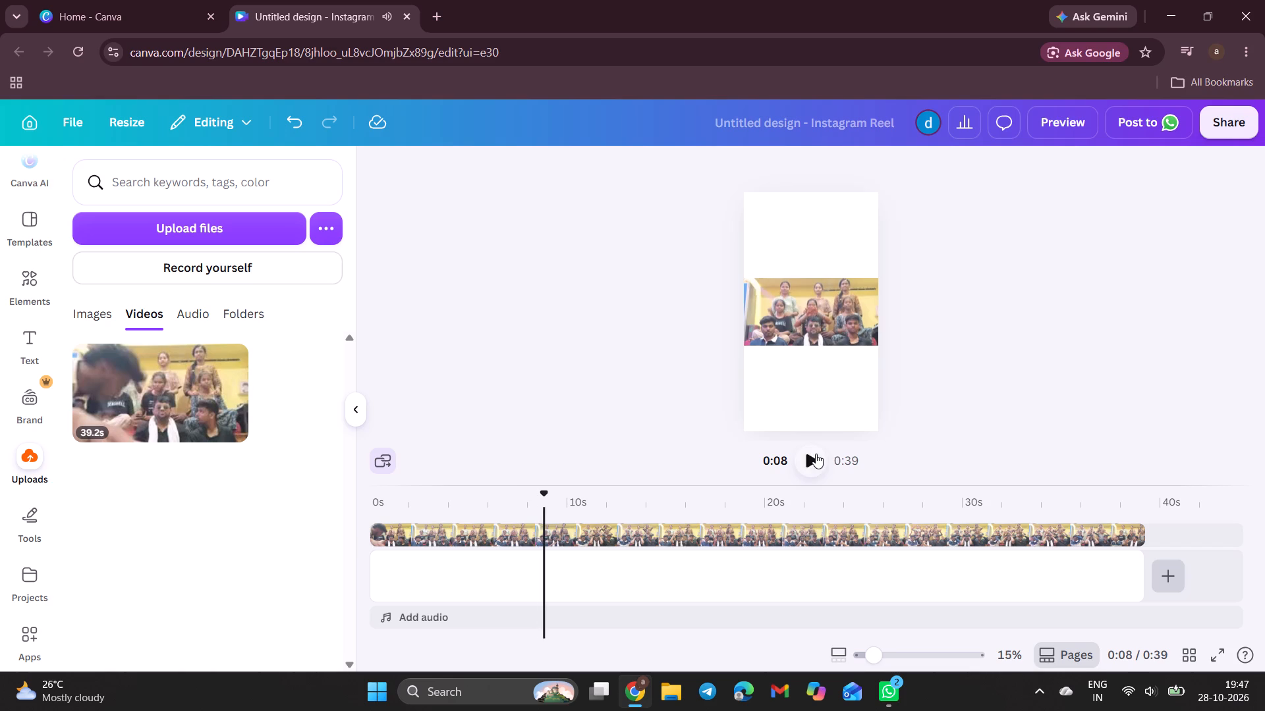
{"action": "left_click_drag", "start_coordinate": [542, 499], "coordinate": [535, 499]}
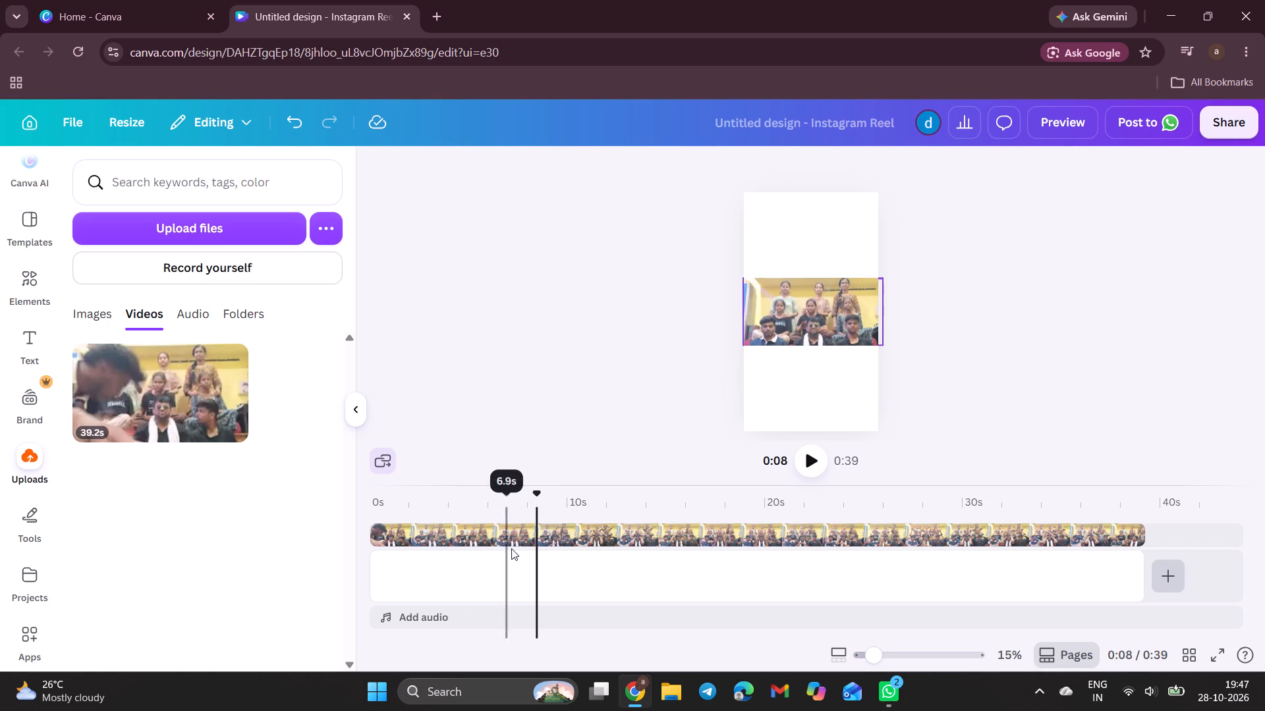
{"action": "left_click", "coordinate": [512, 537]}
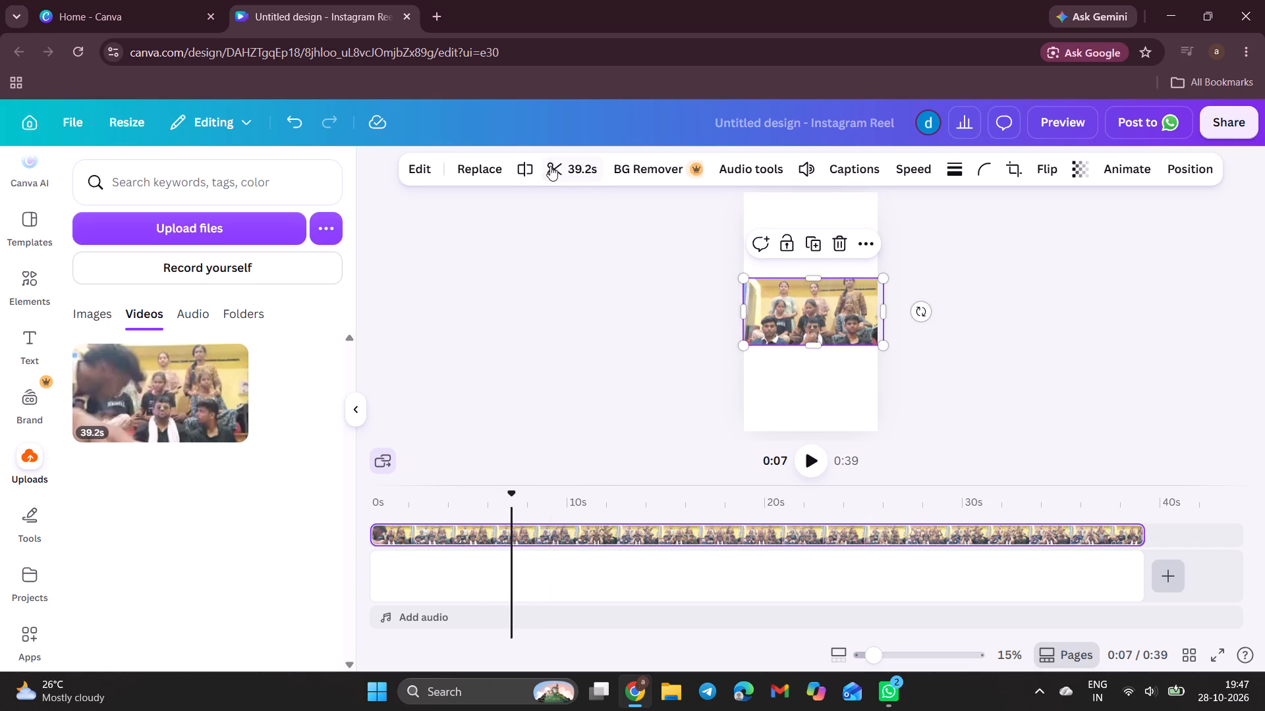
{"action": "left_click", "coordinate": [520, 165]}
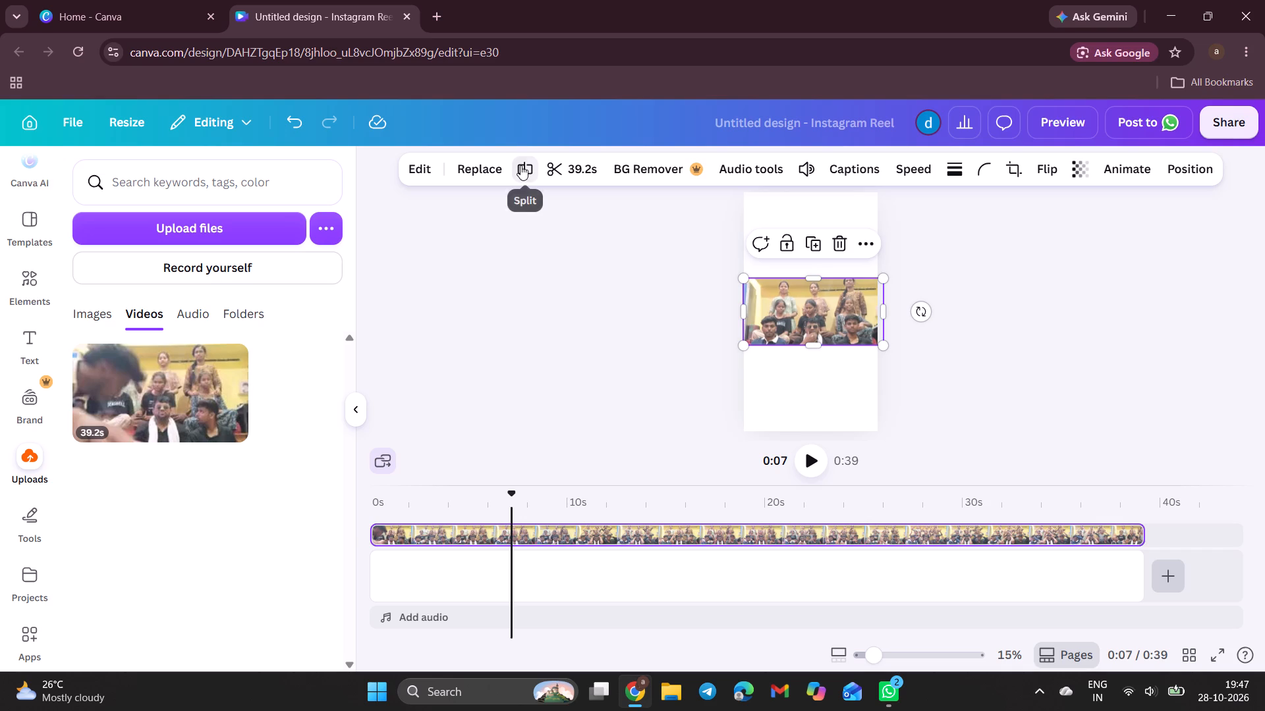
Play on from the first cut and split the second clip at about 0:08.
{"action": "left_click", "coordinate": [803, 463]}
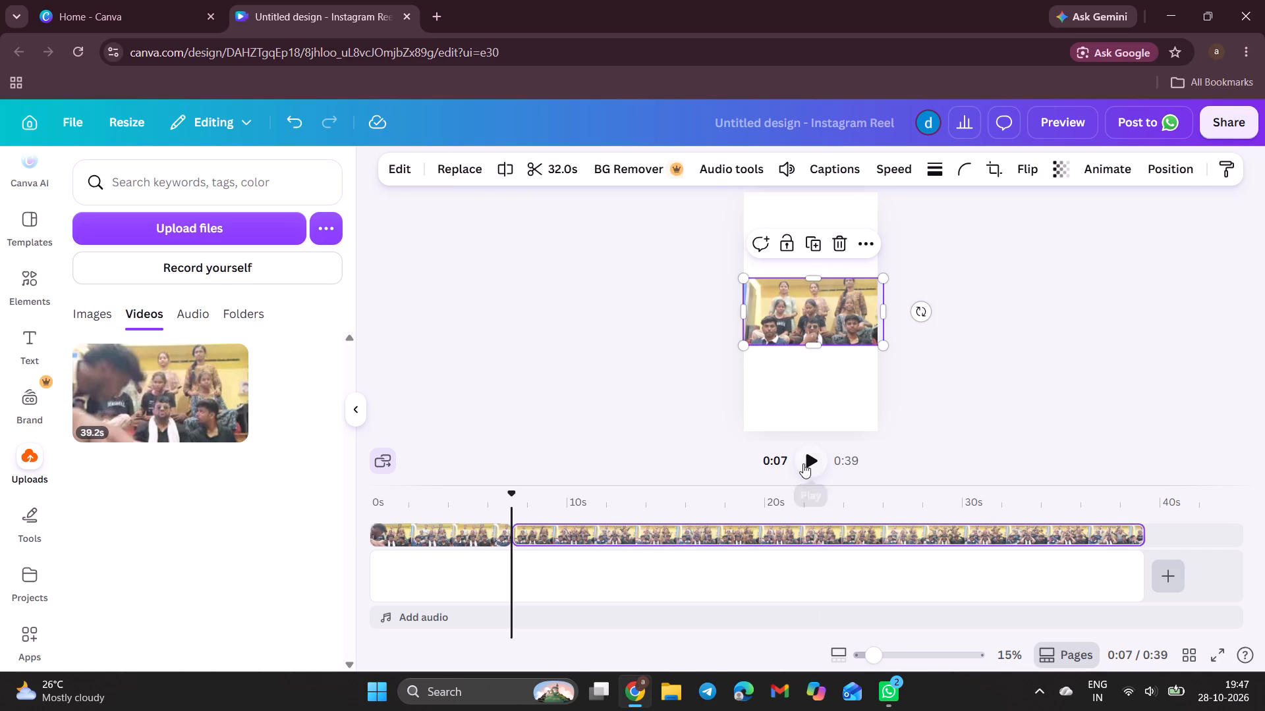
{"action": "left_click", "coordinate": [803, 463]}
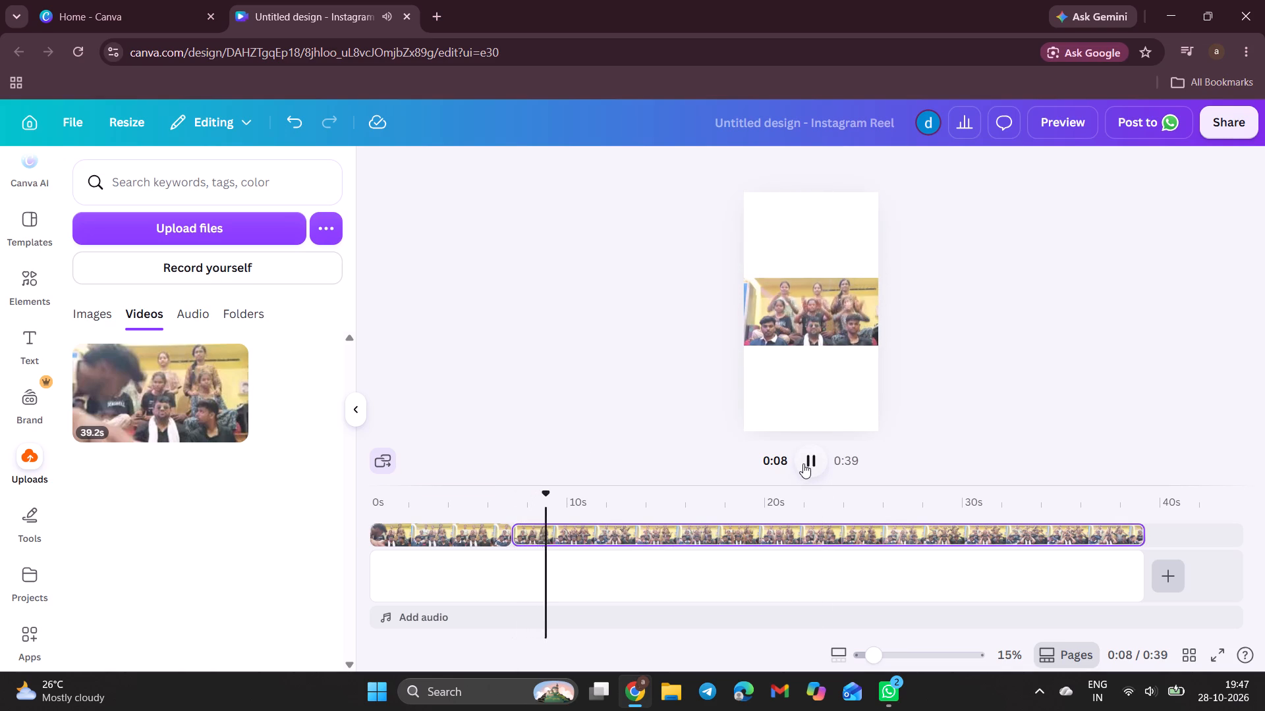
{"action": "left_click", "coordinate": [539, 514]}
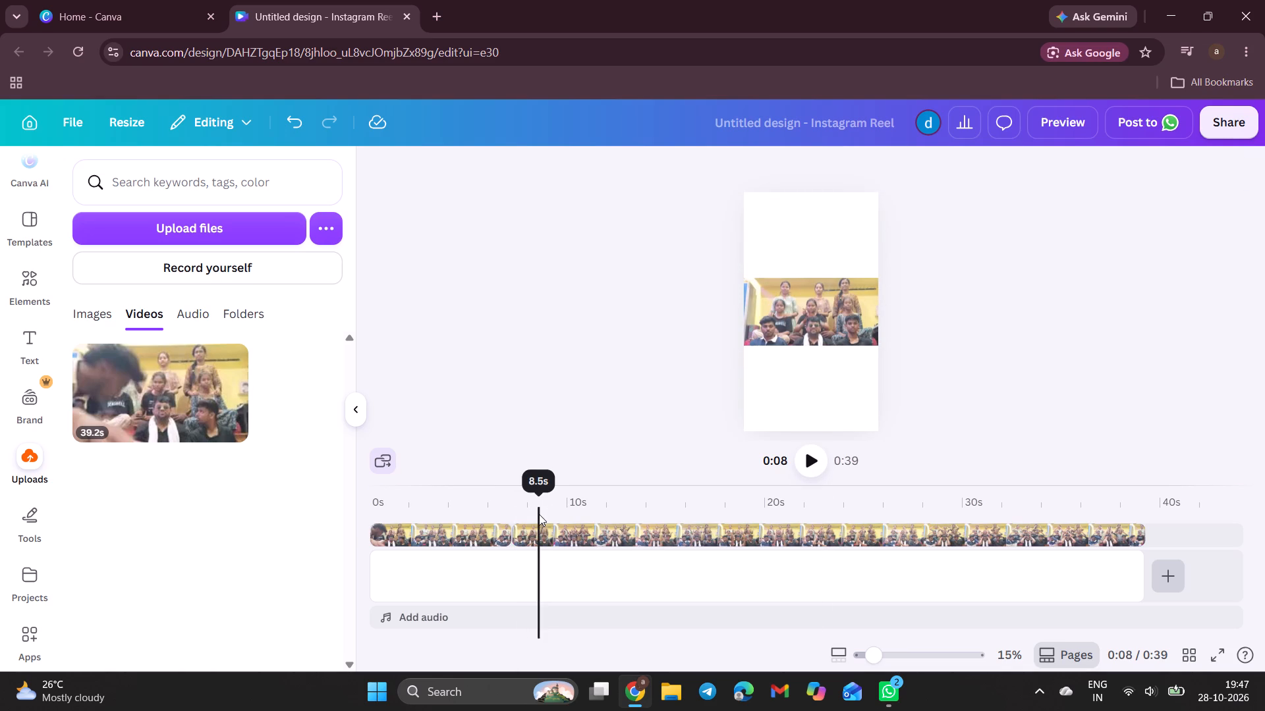
{"action": "left_click", "coordinate": [535, 522]}
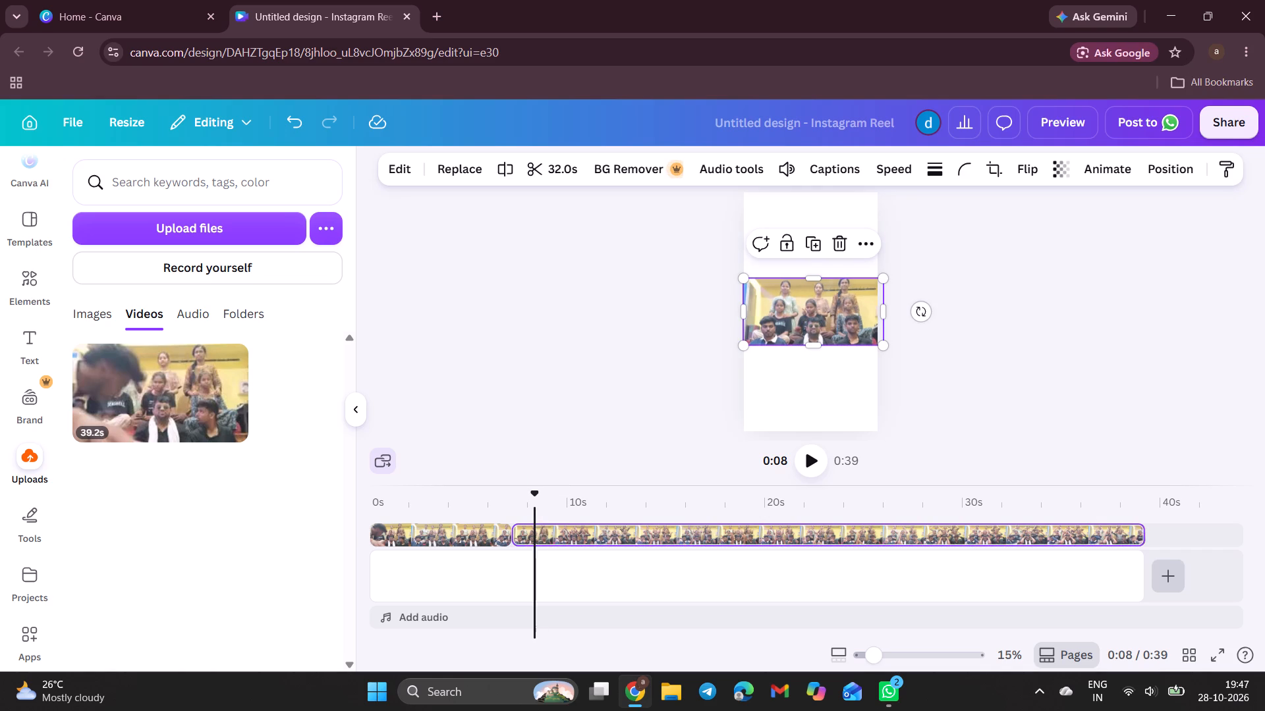
{"action": "left_click_drag", "start_coordinate": [536, 494], "coordinate": [543, 496]}
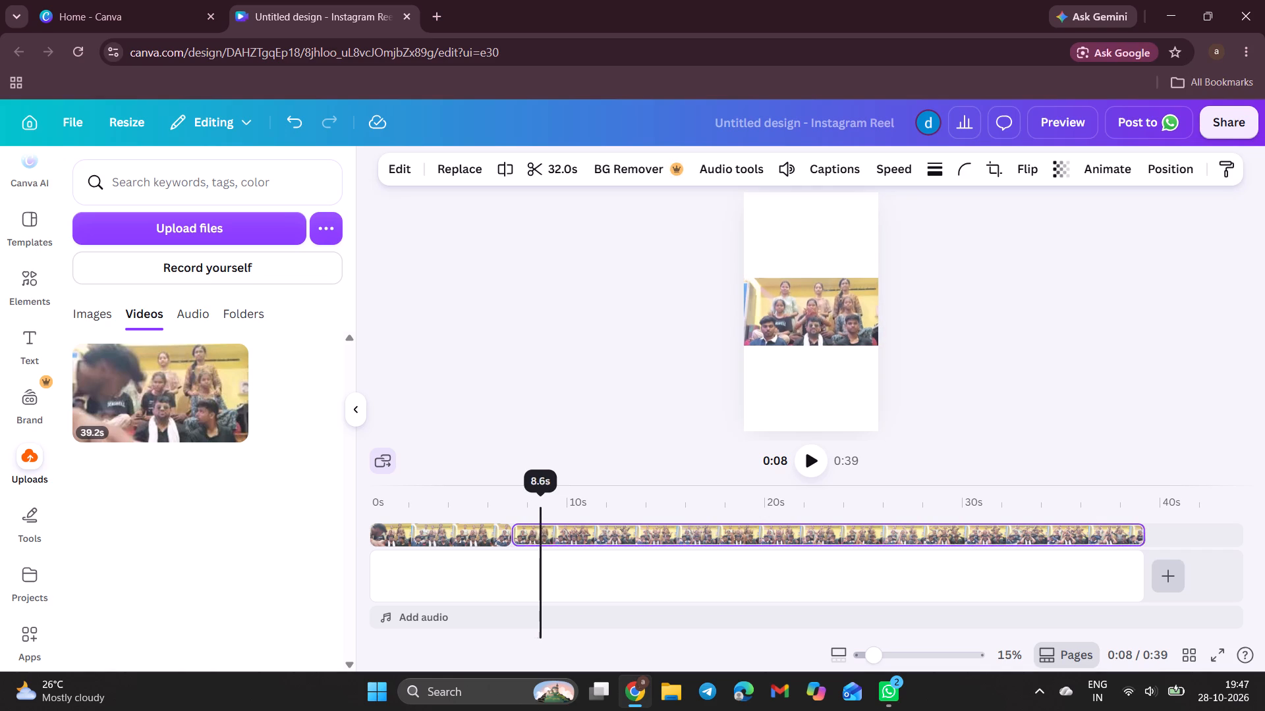
{"action": "left_click_drag", "start_coordinate": [543, 496], "coordinate": [536, 500]}
{"action": "left_click", "coordinate": [509, 179]}
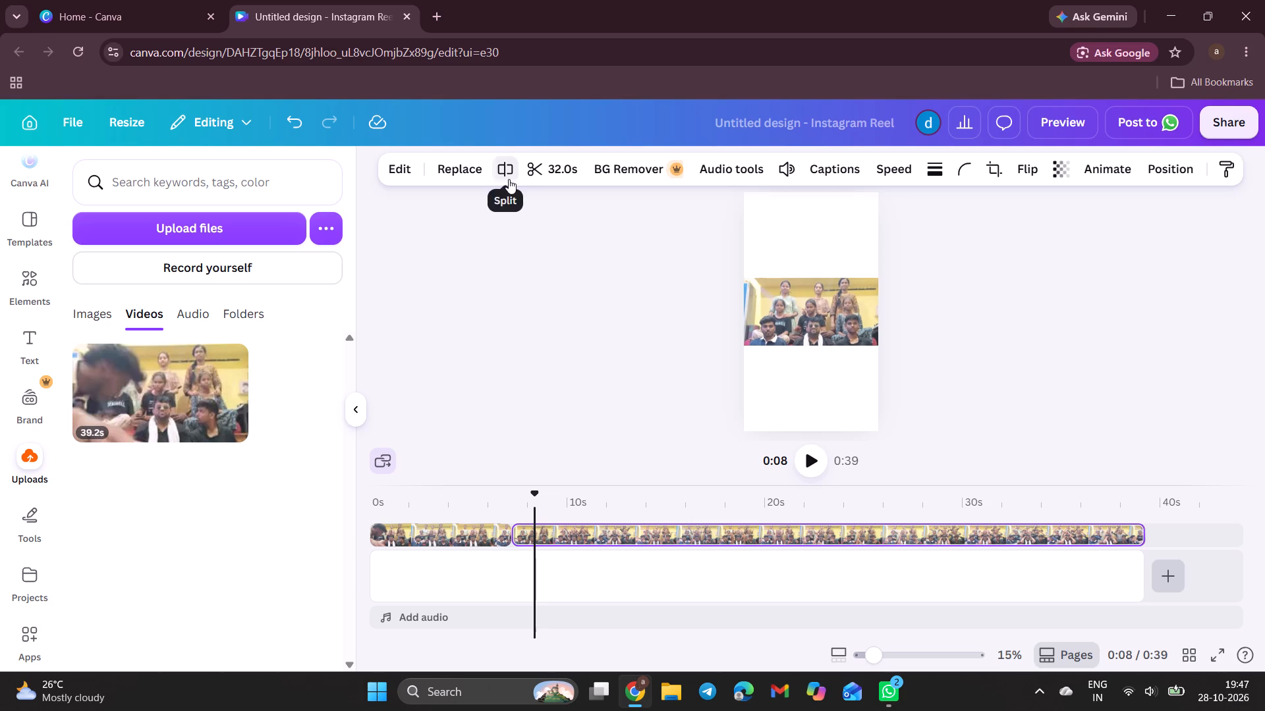
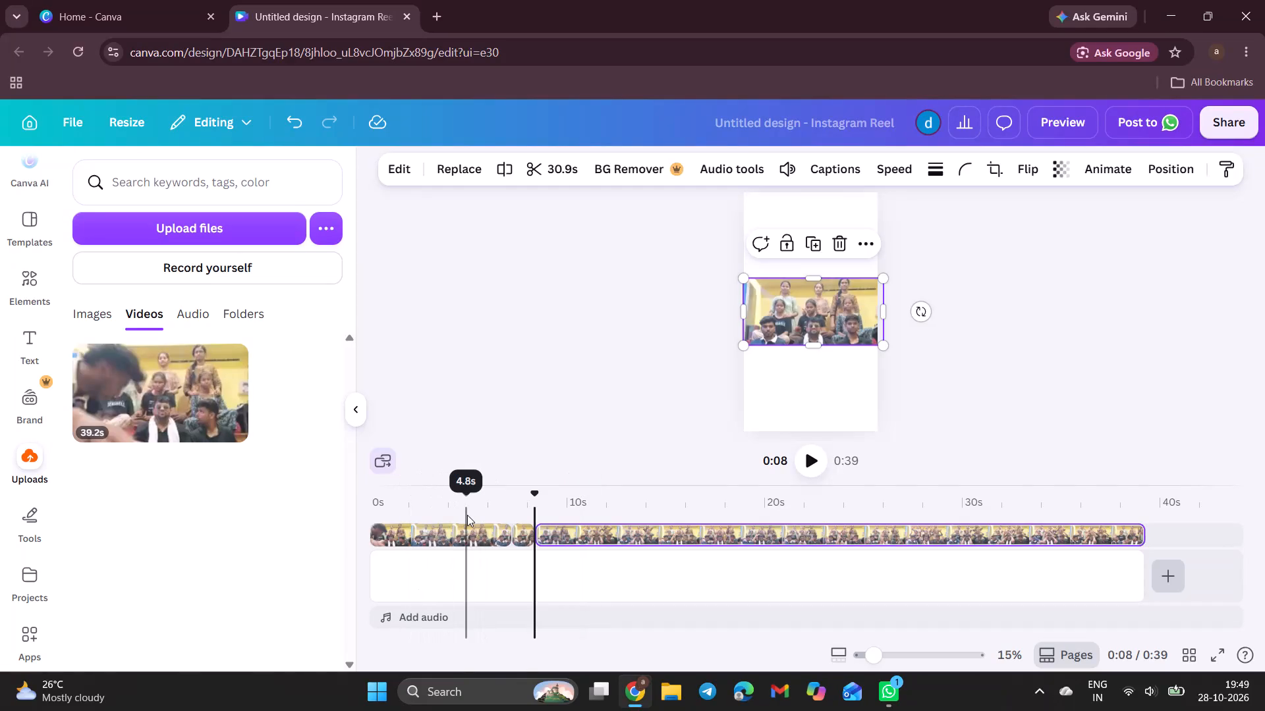
Move the playhead back to about 4.9 s, within the first clip on the timeline.
{"action": "left_click", "coordinate": [467, 515]}
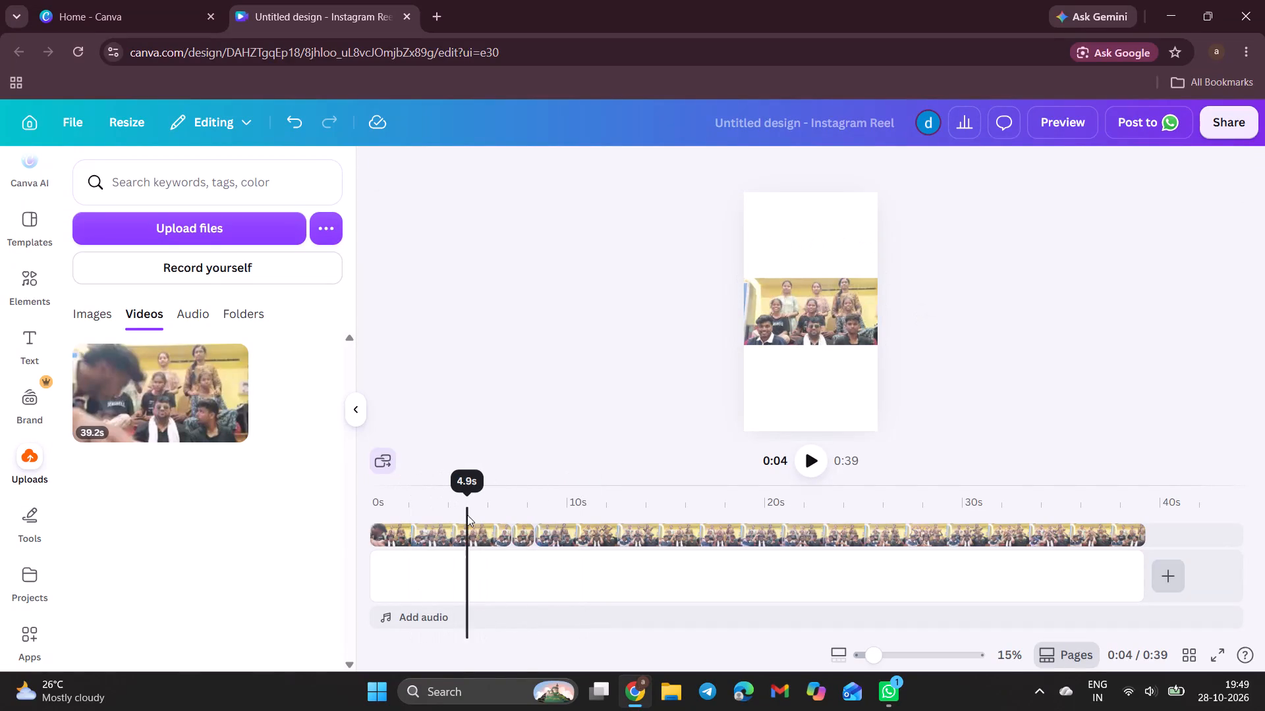
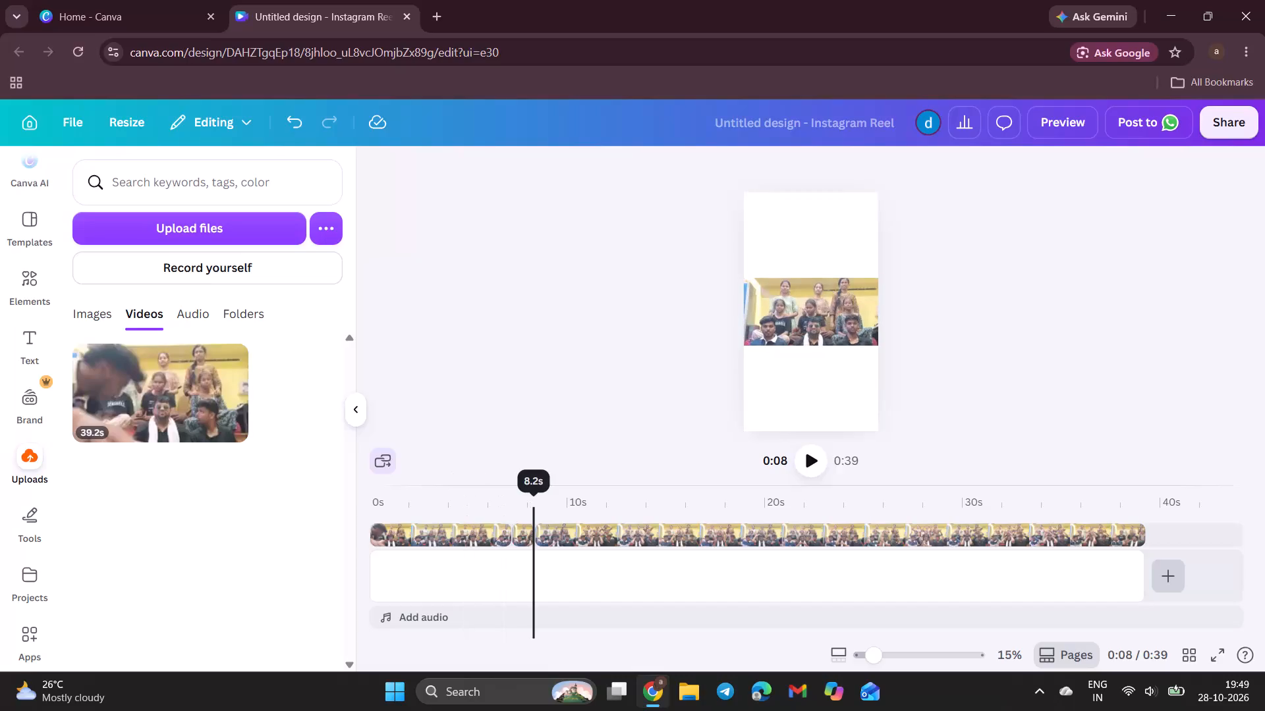
Upload the audio file "WhatsApp Audio 2026-10-28 at 7.49.21 PM" from Downloads to the audio uploads.
{"action": "left_click", "coordinate": [388, 609]}
{"action": "left_click", "coordinate": [394, 515]}
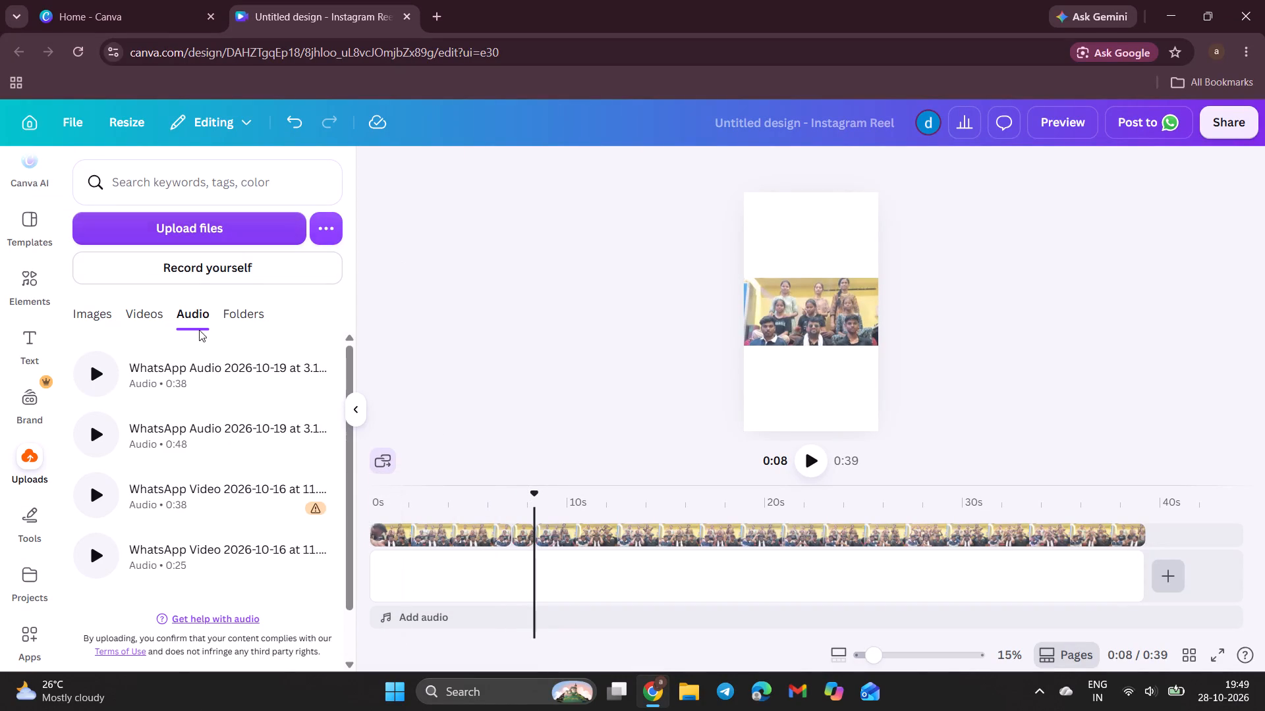
{"action": "left_click", "coordinate": [233, 234]}
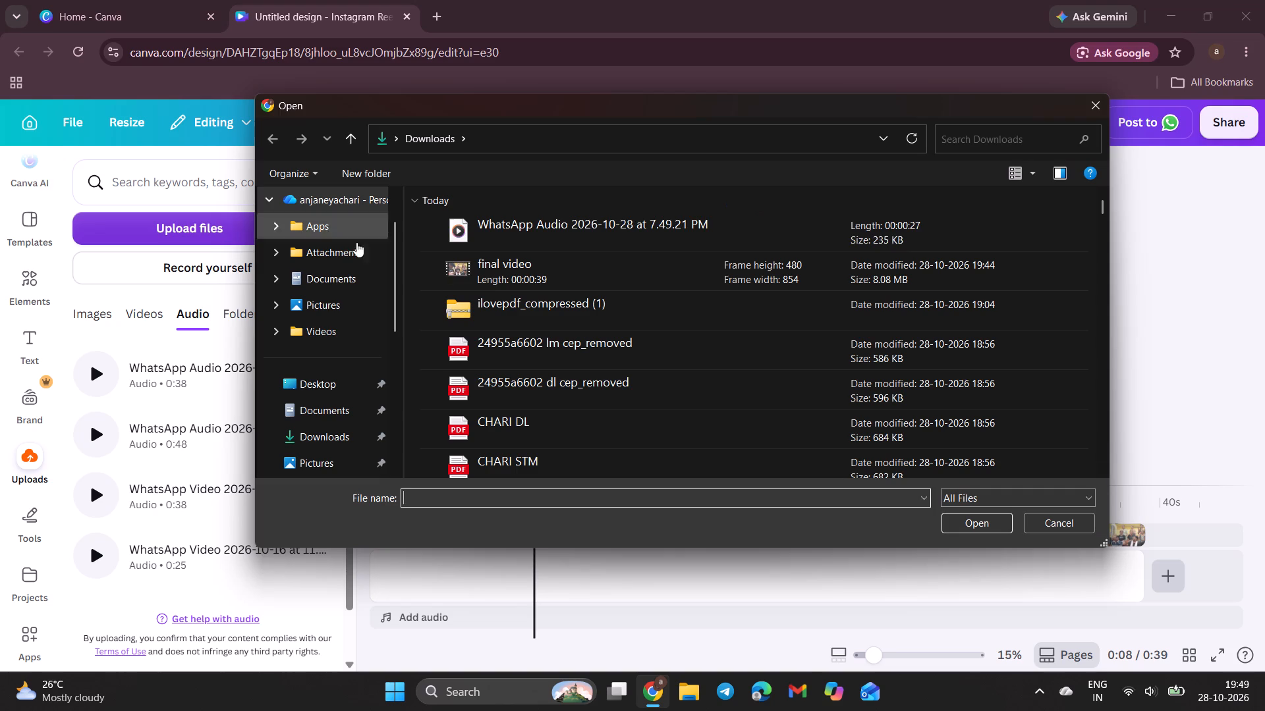
{"action": "left_click", "coordinate": [538, 234]}
{"action": "left_click", "coordinate": [963, 518]}
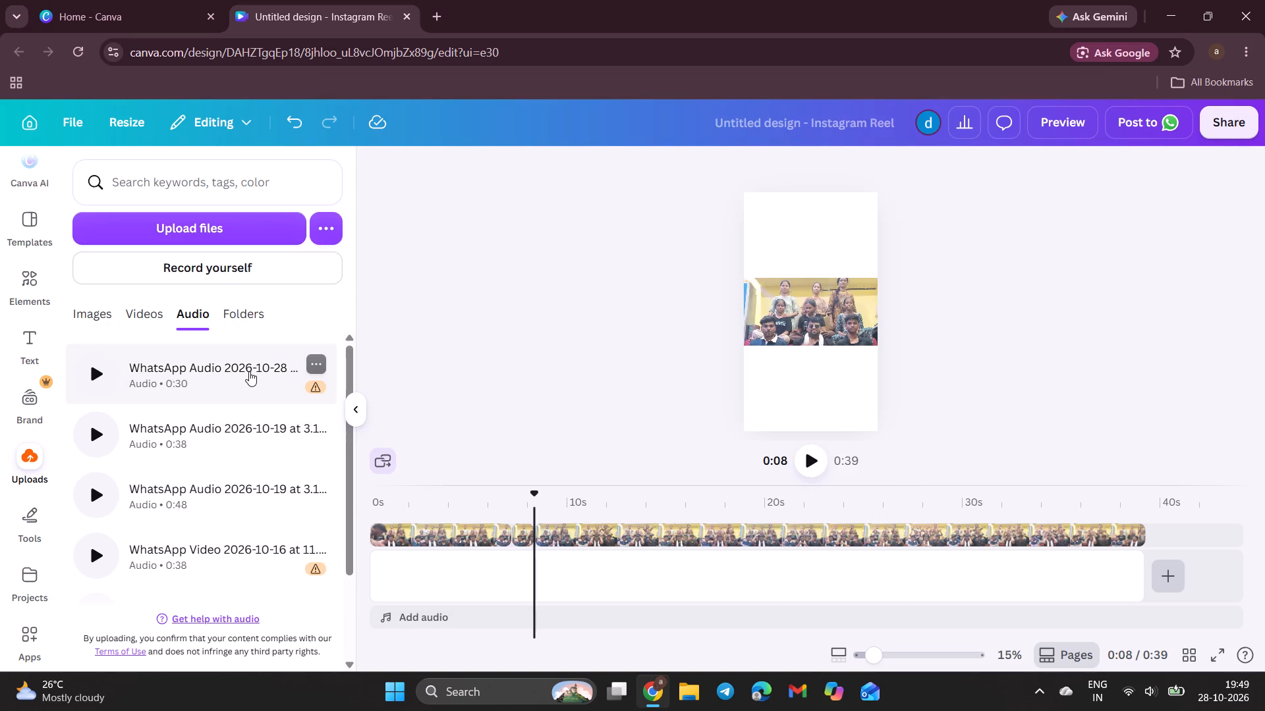
Add the newly uploaded audio to the timeline starting at the second cut, about 0:08, and play it briefly with the video.
{"action": "left_click", "coordinate": [249, 371]}
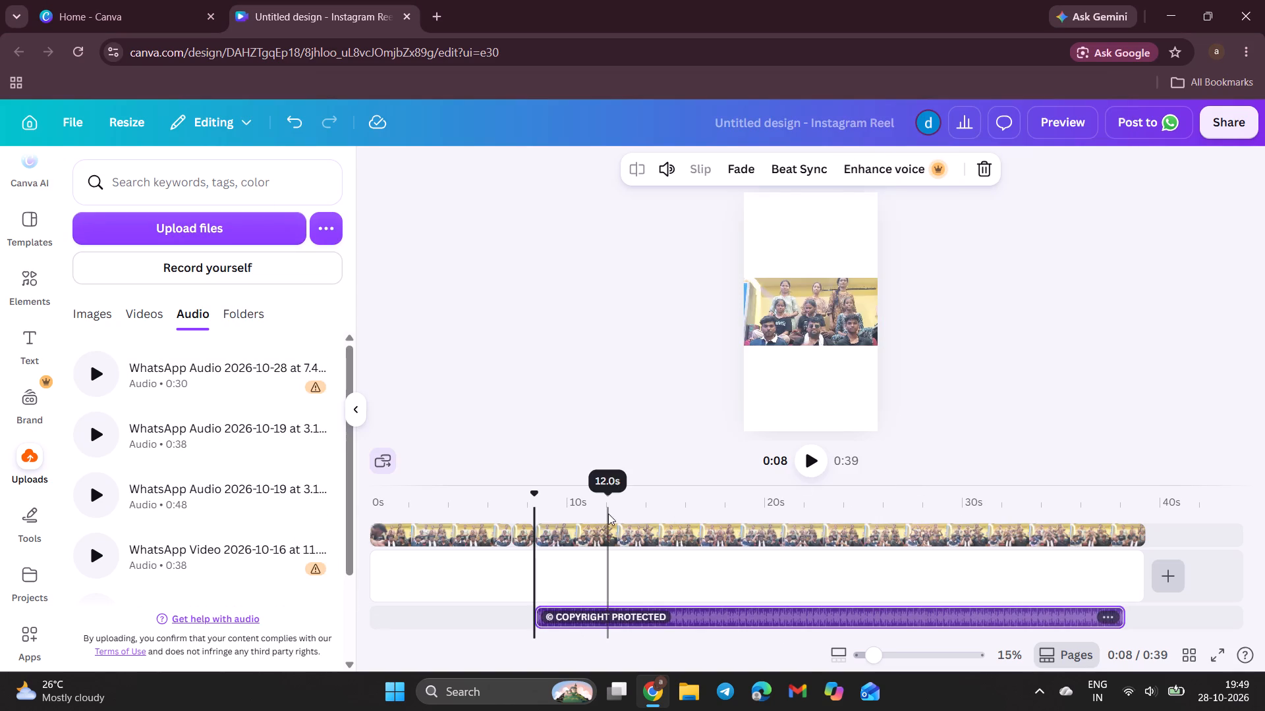
{"action": "left_click", "coordinate": [810, 456]}
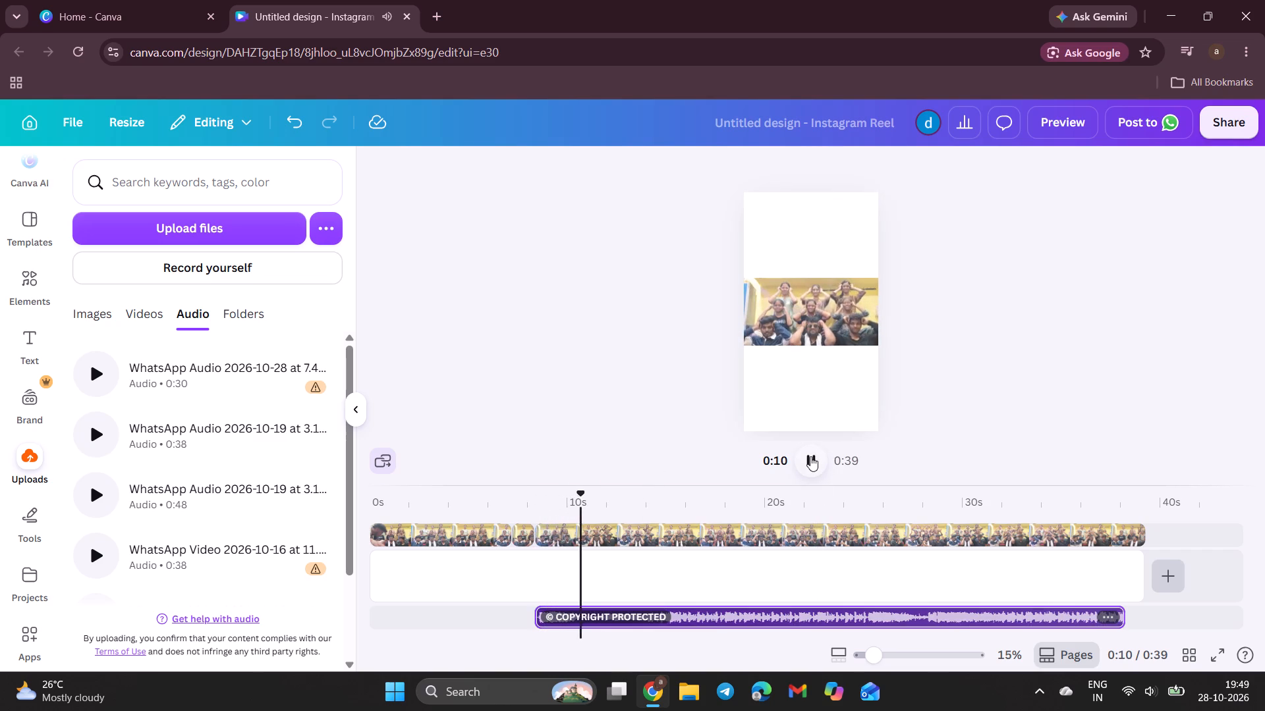
{"action": "left_click", "coordinate": [727, 520]}
Turn the volume of the long video clip after the second cut all the way down.
{"action": "left_click", "coordinate": [632, 536]}
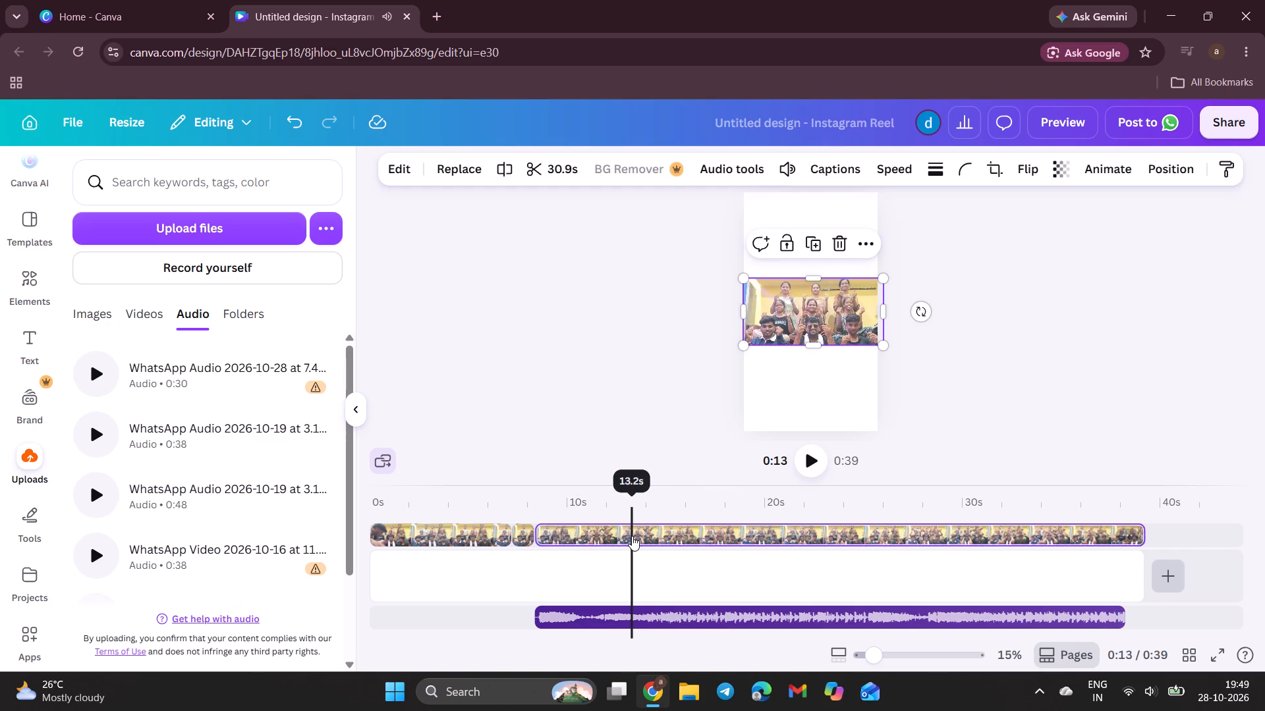
{"action": "left_click", "coordinate": [789, 172]}
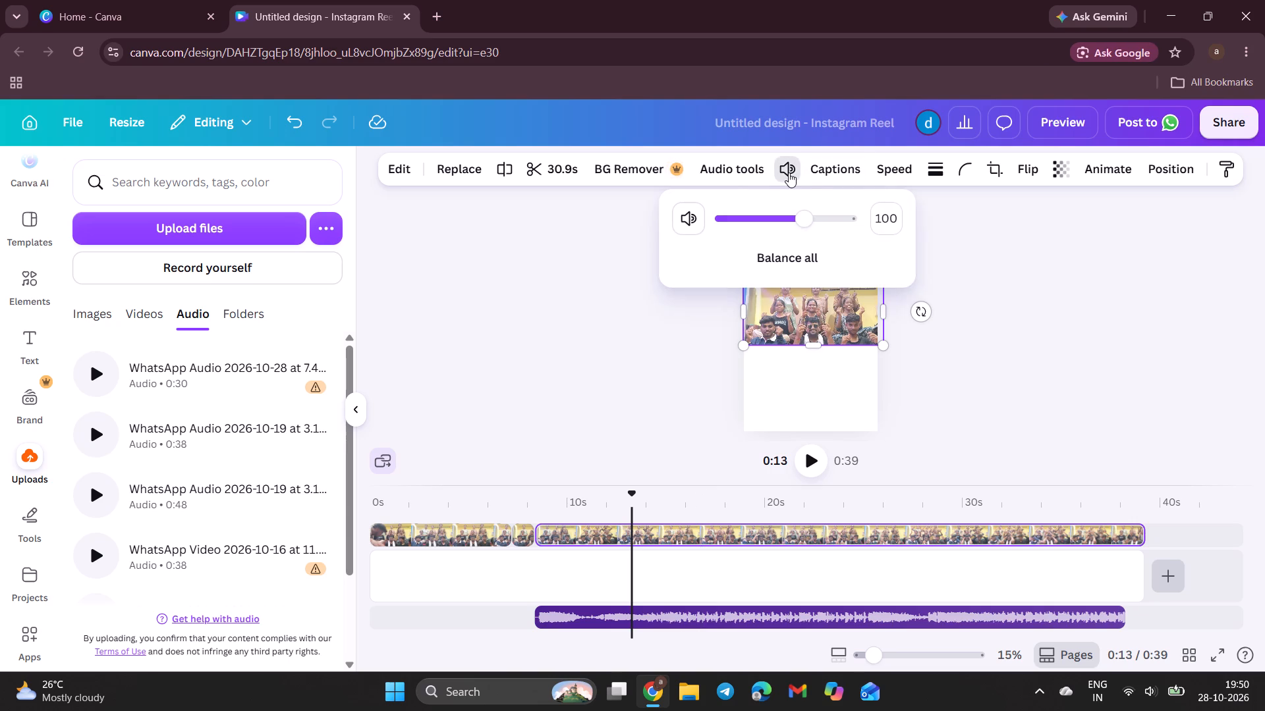
{"action": "left_click_drag", "start_coordinate": [804, 224], "coordinate": [692, 215]}
Select the short video clip between the two cuts.
{"action": "left_click", "coordinate": [519, 534]}
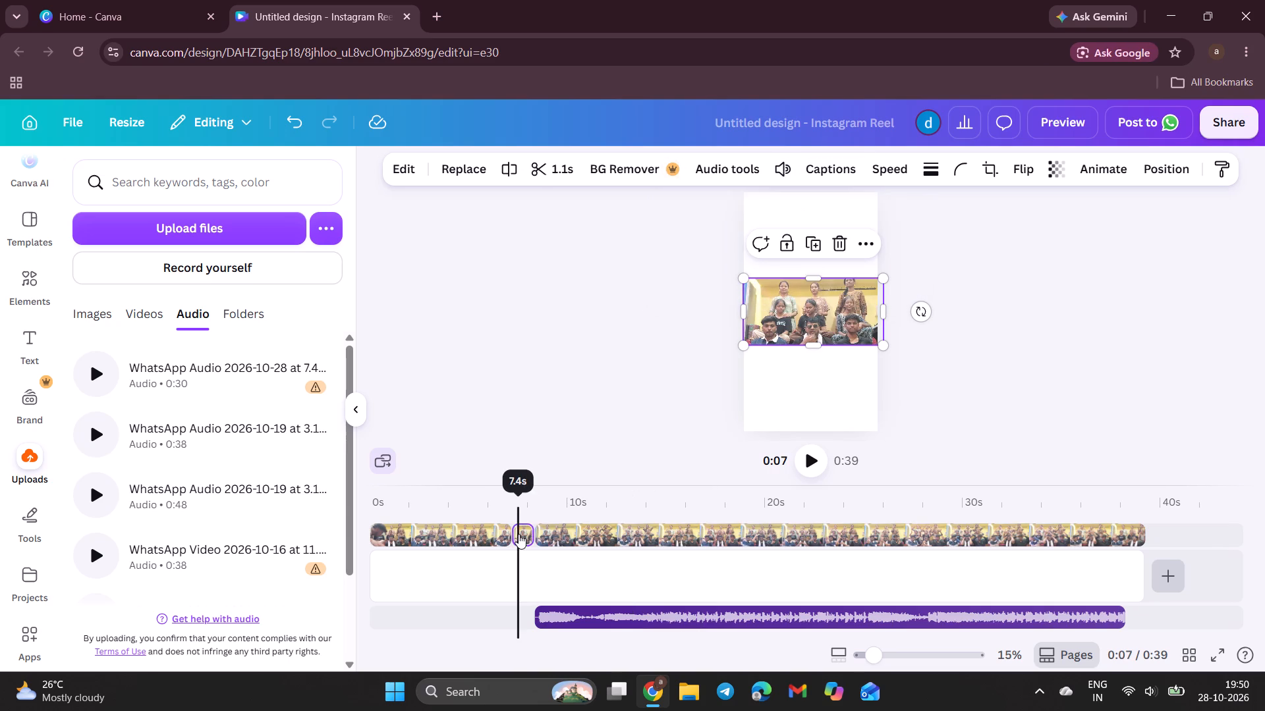
Mute the short second video clip and the first video clip.
{"action": "left_click", "coordinate": [781, 161]}
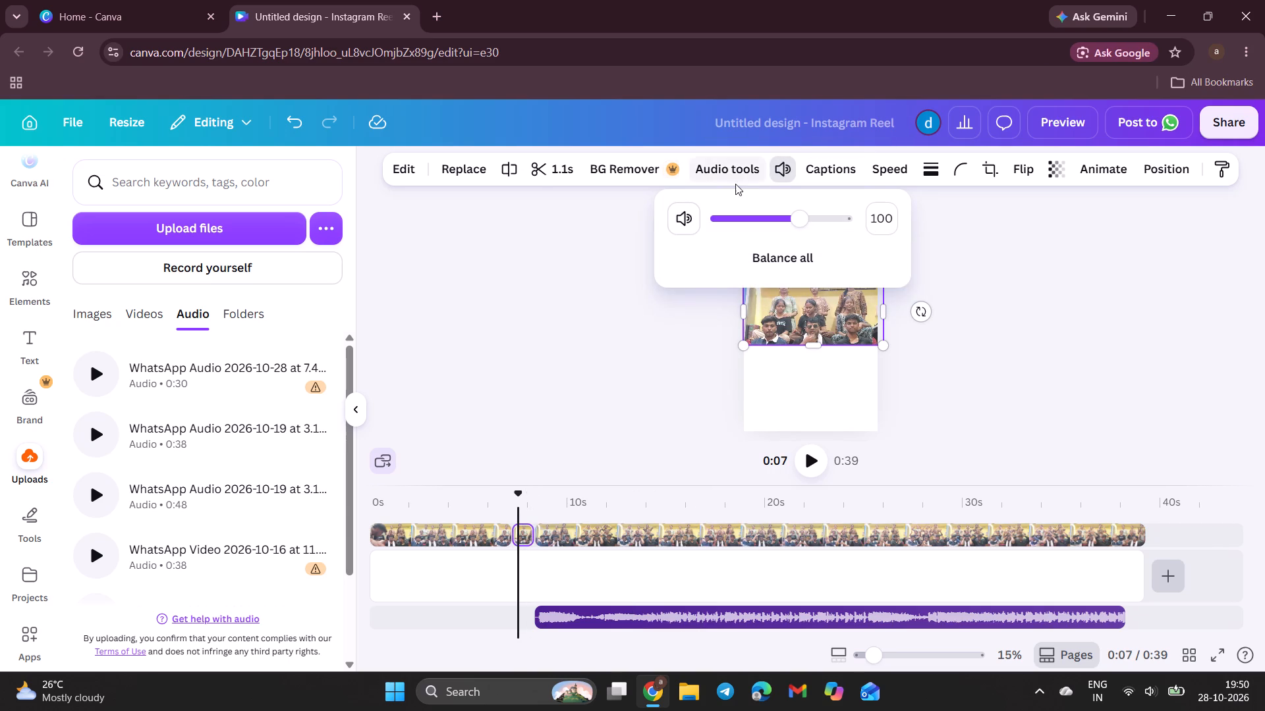
{"action": "left_click", "coordinate": [685, 216]}
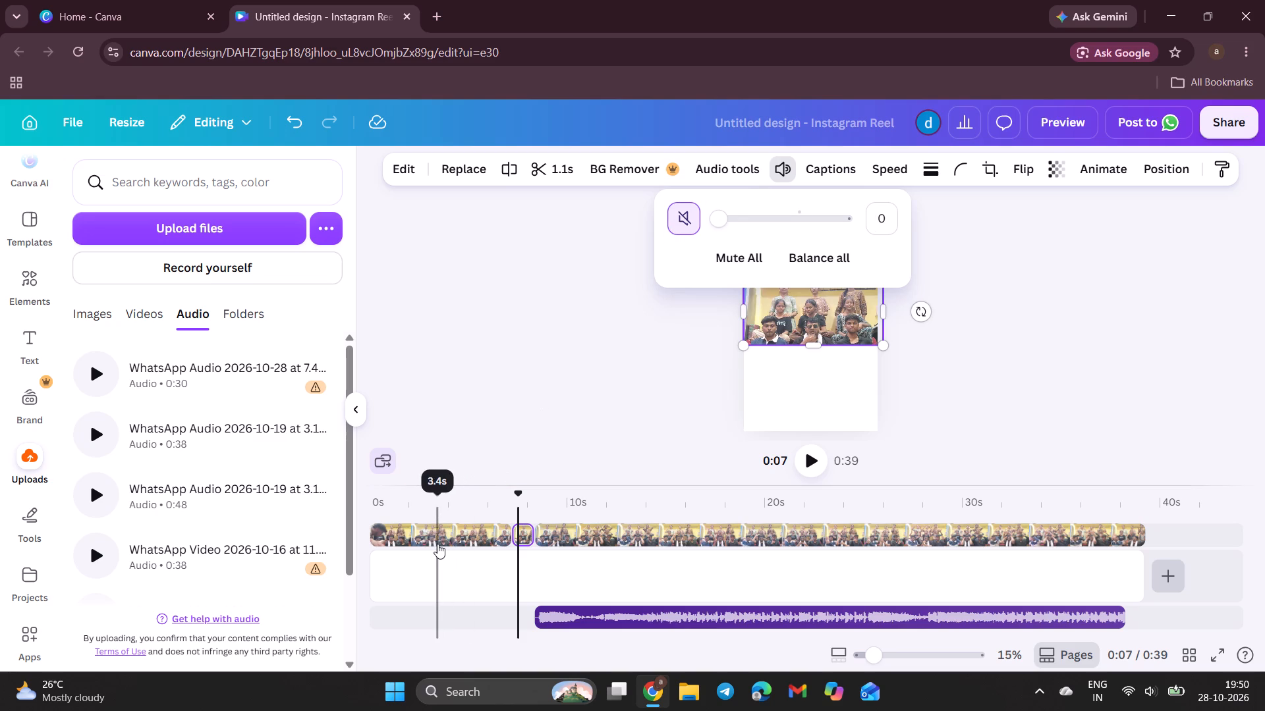
{"action": "left_click", "coordinate": [437, 544]}
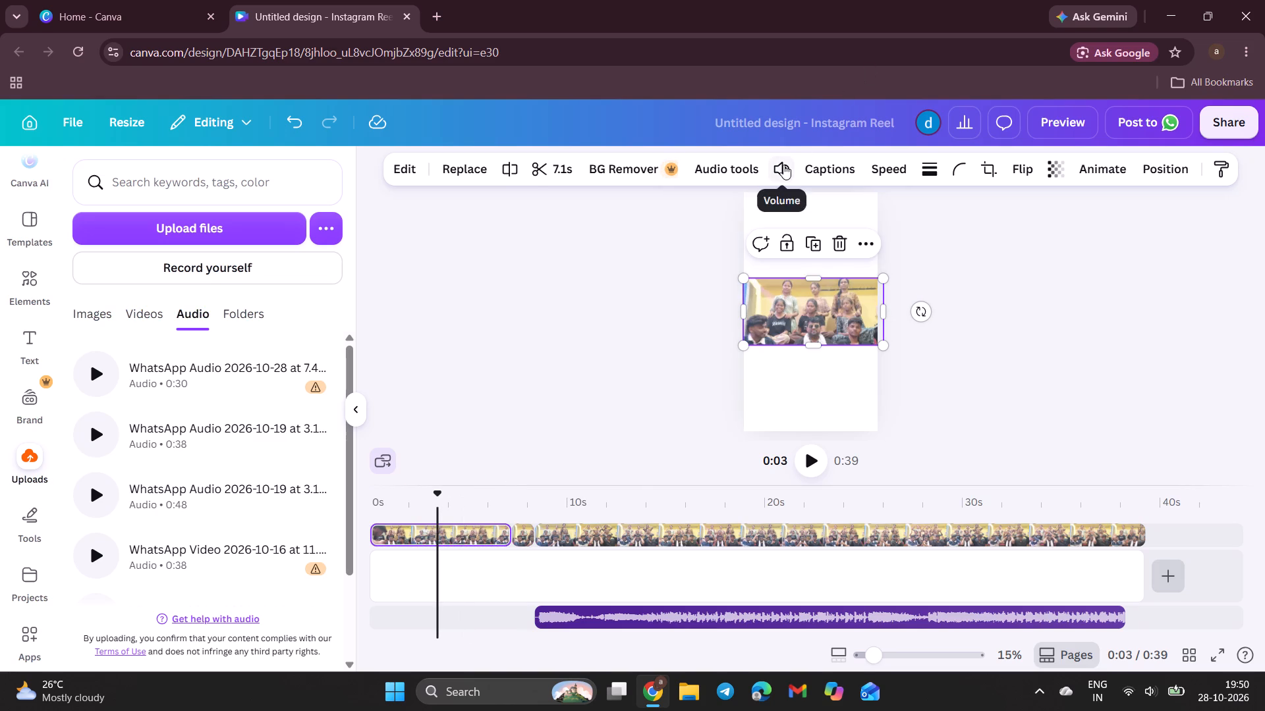
{"action": "left_click", "coordinate": [783, 165]}
{"action": "left_click", "coordinate": [685, 223]}
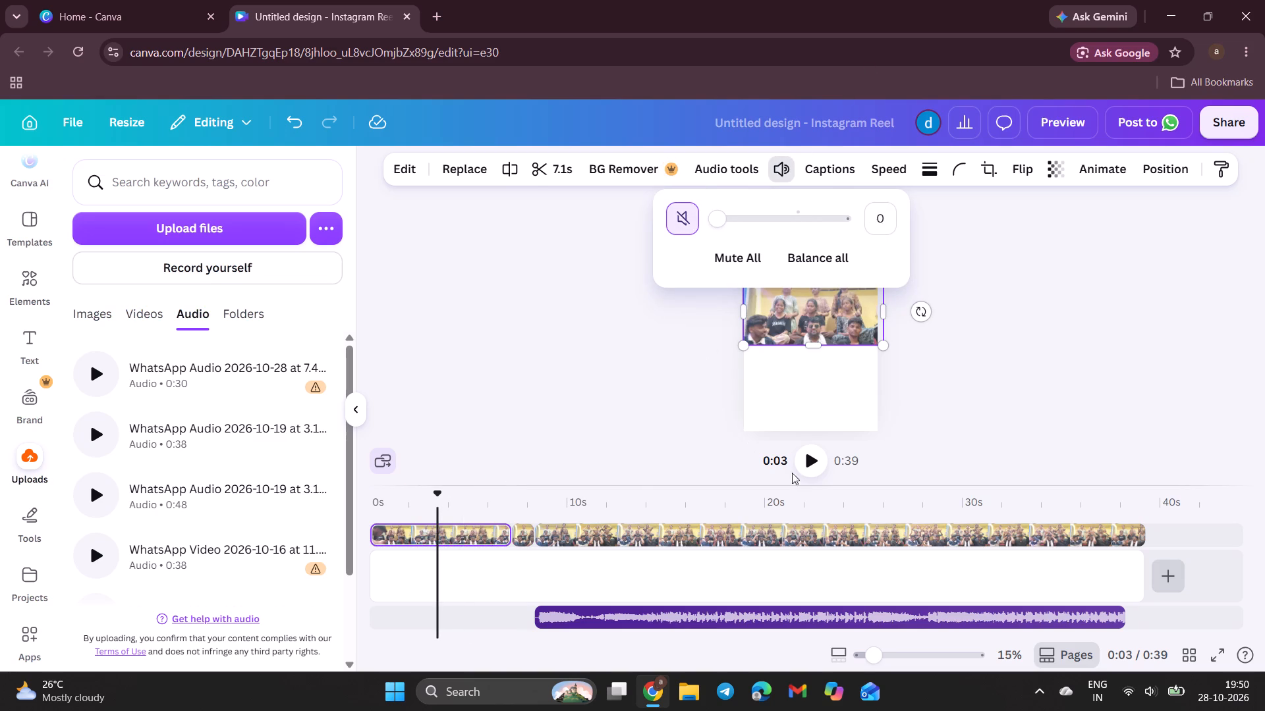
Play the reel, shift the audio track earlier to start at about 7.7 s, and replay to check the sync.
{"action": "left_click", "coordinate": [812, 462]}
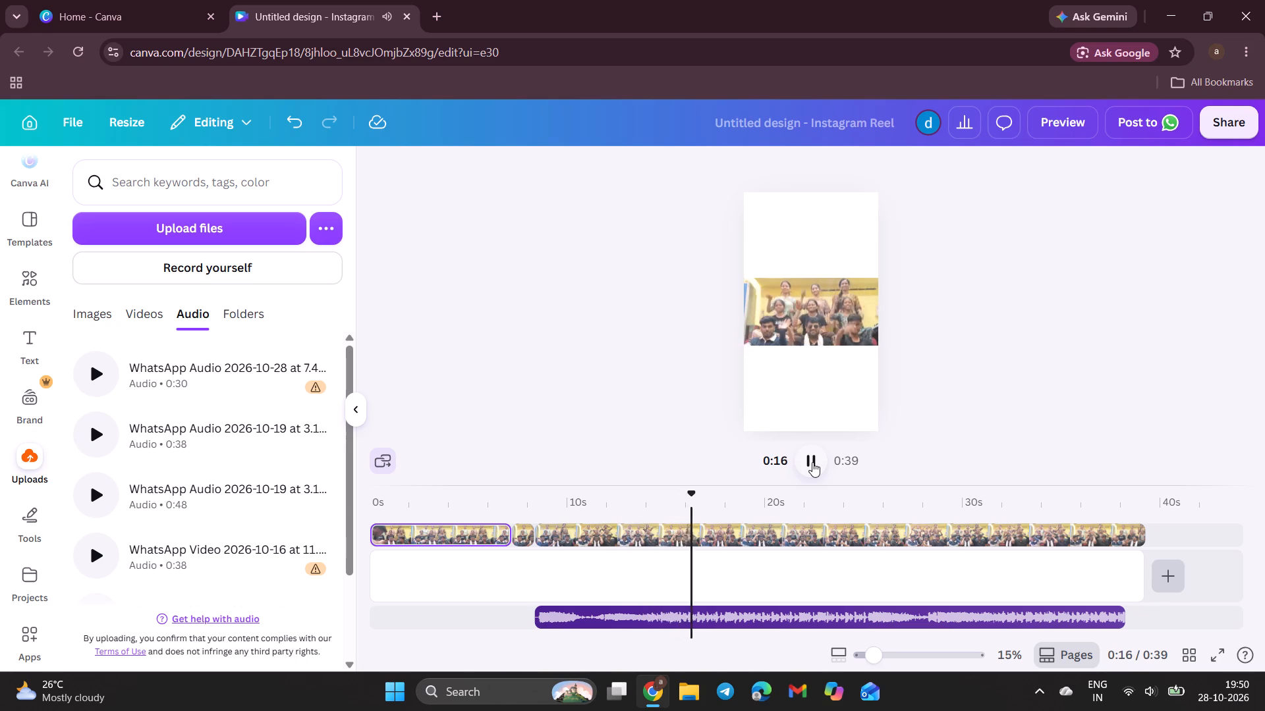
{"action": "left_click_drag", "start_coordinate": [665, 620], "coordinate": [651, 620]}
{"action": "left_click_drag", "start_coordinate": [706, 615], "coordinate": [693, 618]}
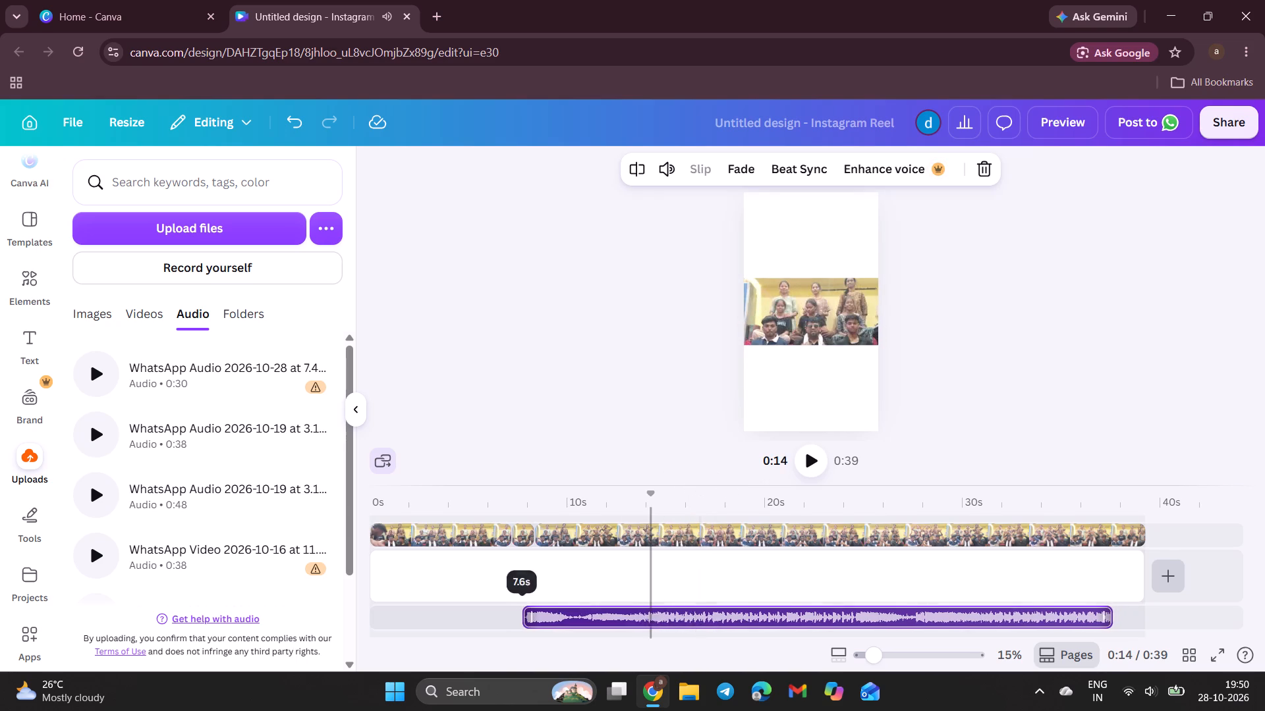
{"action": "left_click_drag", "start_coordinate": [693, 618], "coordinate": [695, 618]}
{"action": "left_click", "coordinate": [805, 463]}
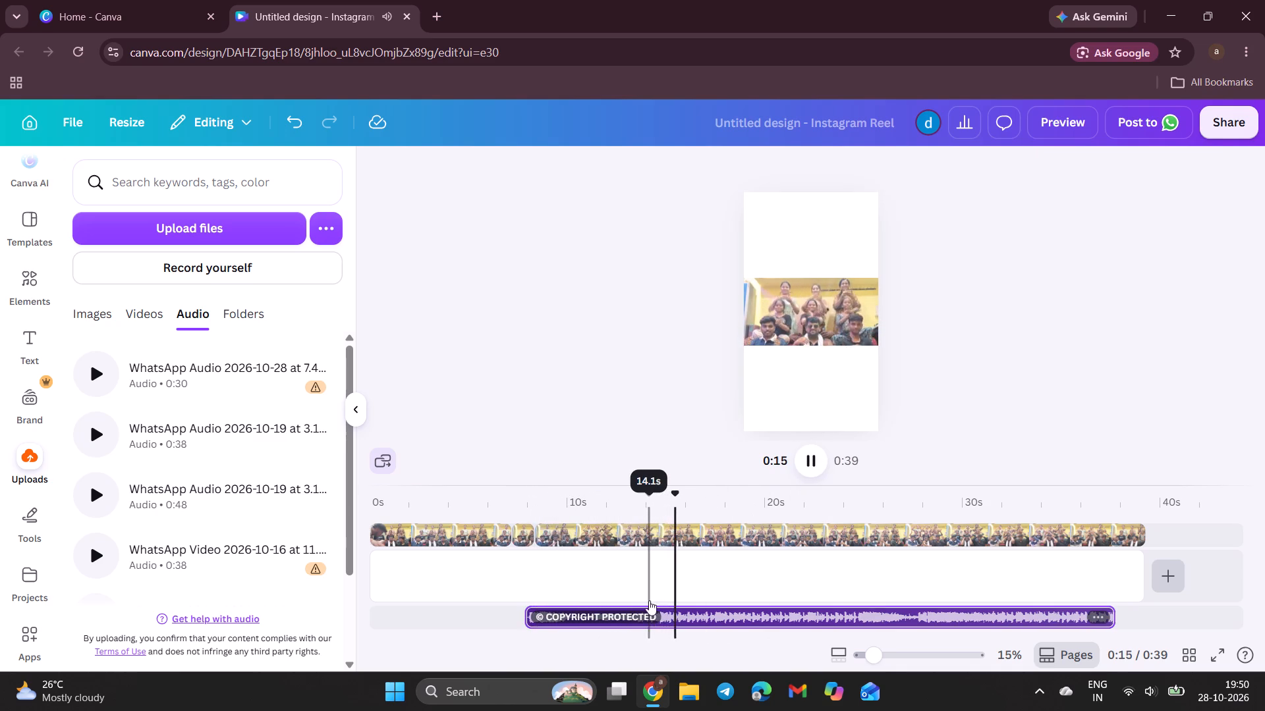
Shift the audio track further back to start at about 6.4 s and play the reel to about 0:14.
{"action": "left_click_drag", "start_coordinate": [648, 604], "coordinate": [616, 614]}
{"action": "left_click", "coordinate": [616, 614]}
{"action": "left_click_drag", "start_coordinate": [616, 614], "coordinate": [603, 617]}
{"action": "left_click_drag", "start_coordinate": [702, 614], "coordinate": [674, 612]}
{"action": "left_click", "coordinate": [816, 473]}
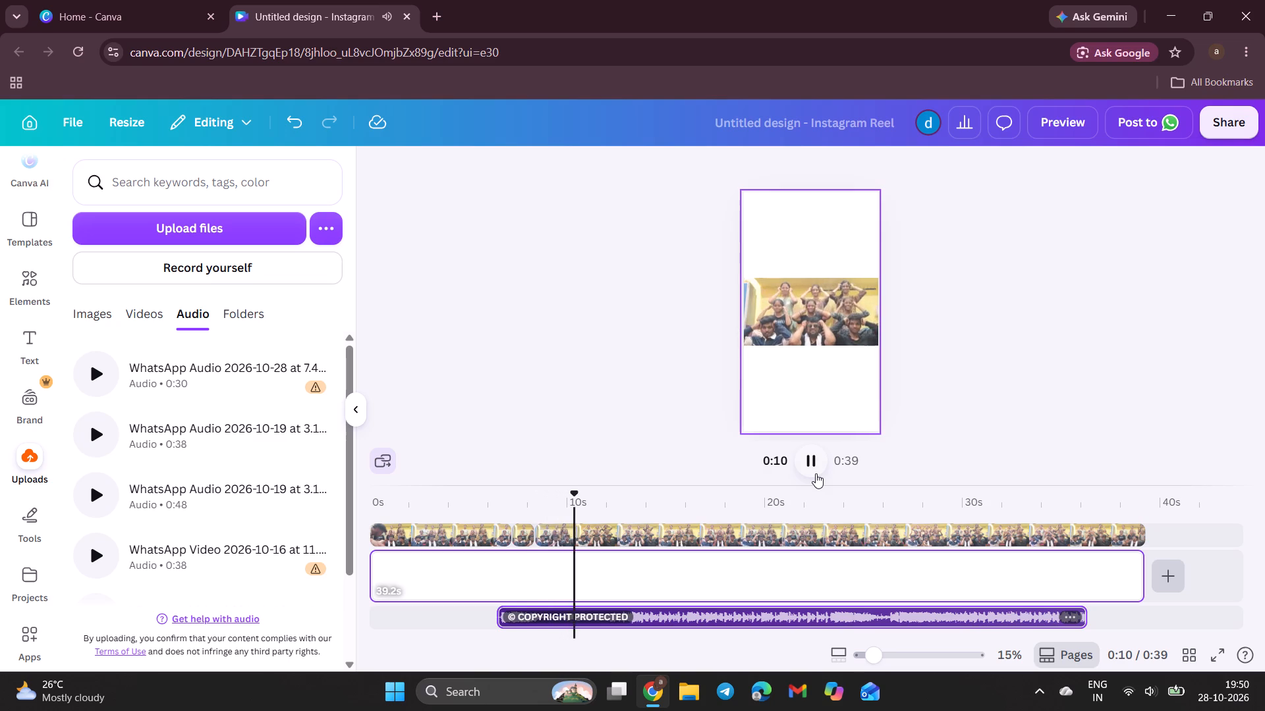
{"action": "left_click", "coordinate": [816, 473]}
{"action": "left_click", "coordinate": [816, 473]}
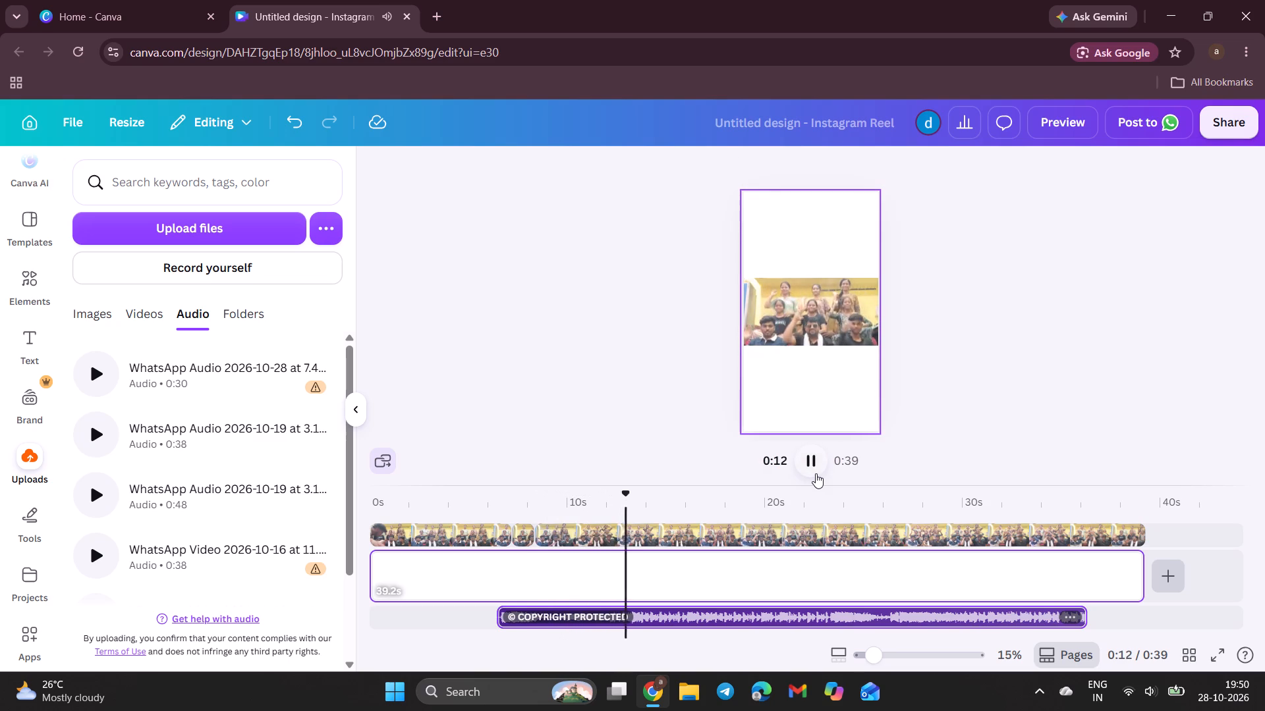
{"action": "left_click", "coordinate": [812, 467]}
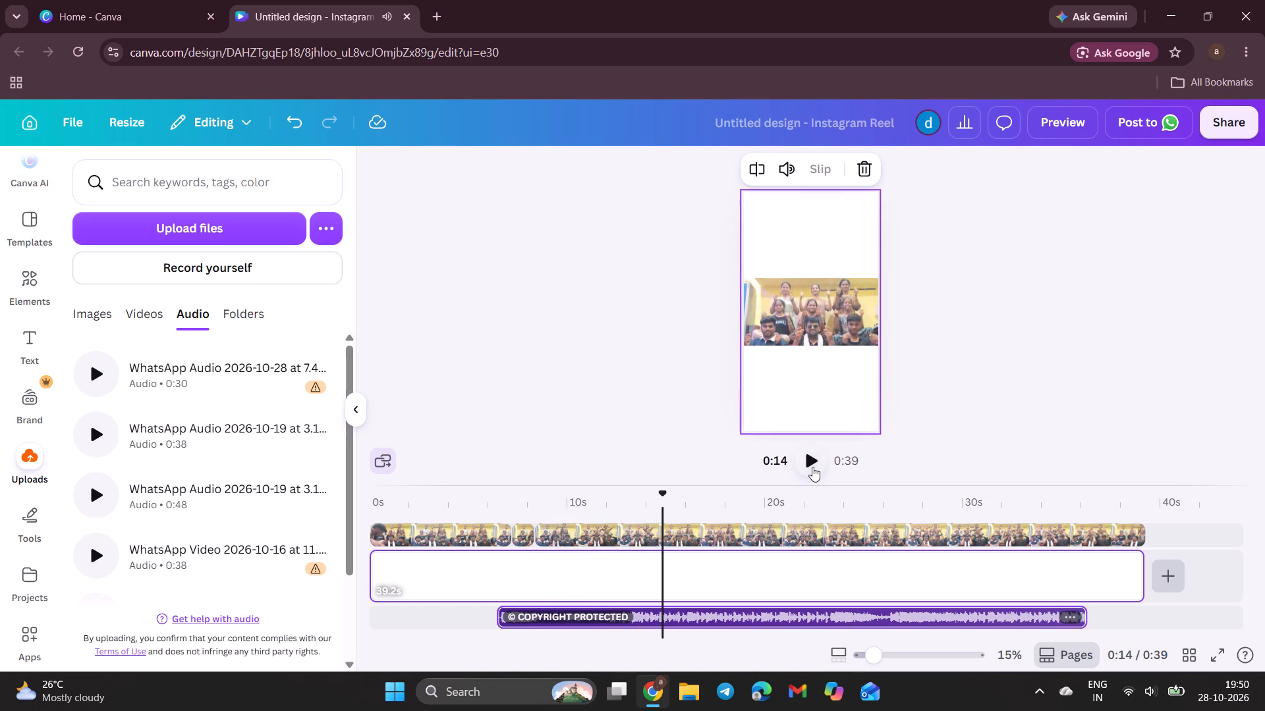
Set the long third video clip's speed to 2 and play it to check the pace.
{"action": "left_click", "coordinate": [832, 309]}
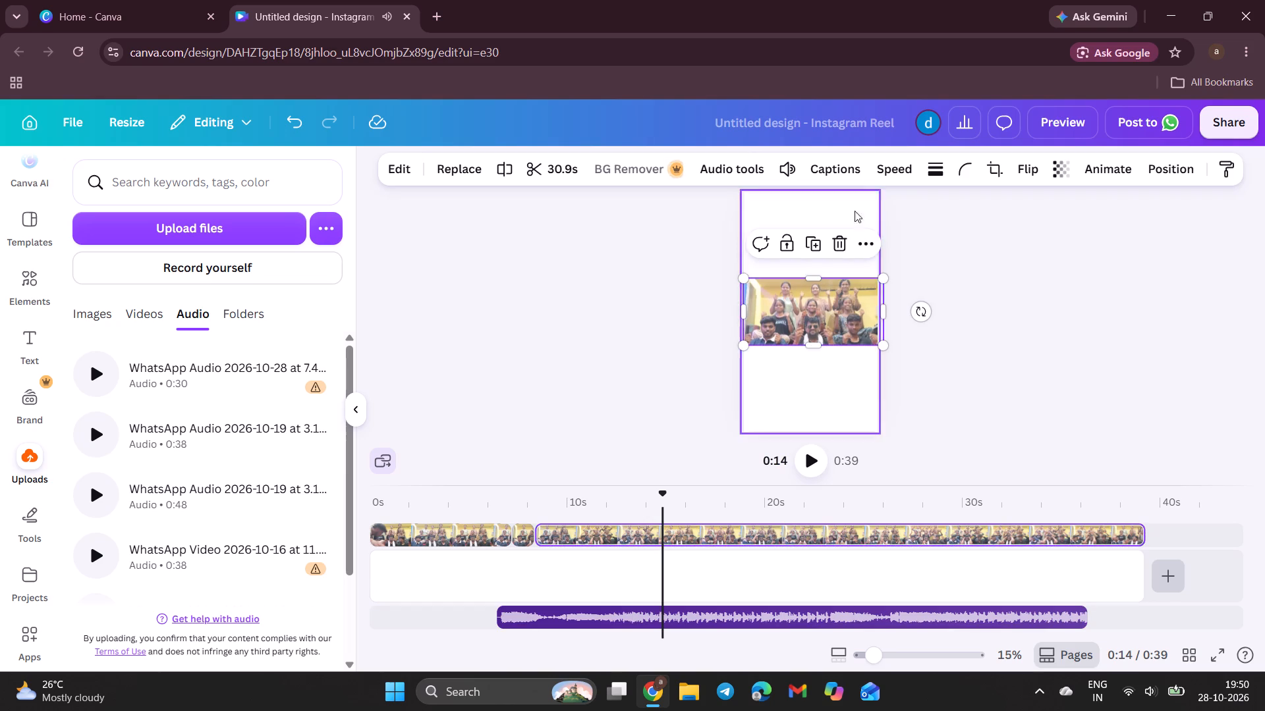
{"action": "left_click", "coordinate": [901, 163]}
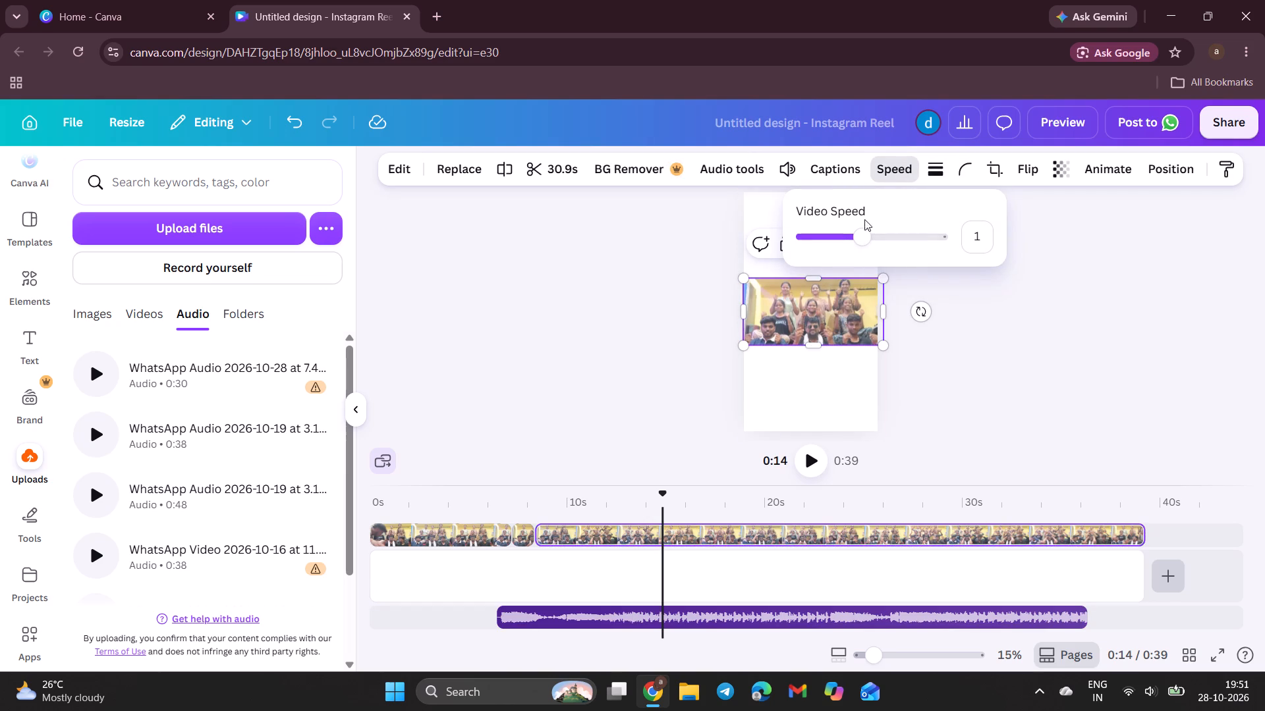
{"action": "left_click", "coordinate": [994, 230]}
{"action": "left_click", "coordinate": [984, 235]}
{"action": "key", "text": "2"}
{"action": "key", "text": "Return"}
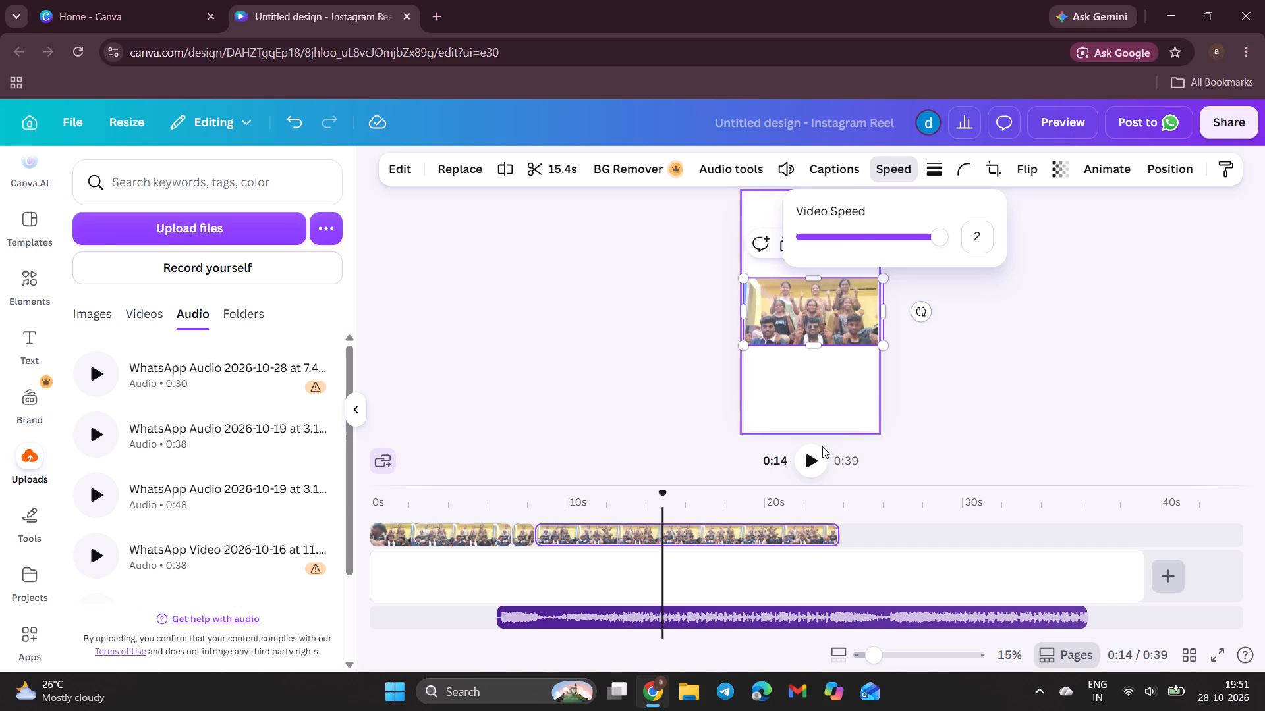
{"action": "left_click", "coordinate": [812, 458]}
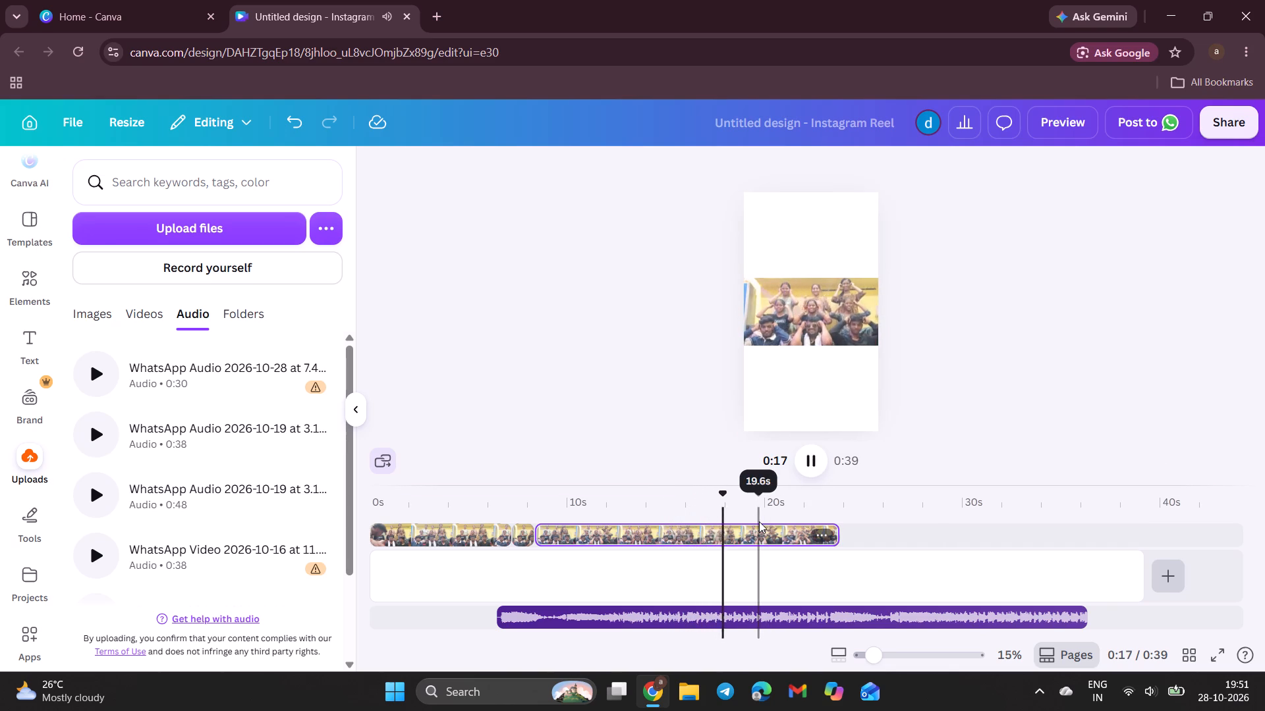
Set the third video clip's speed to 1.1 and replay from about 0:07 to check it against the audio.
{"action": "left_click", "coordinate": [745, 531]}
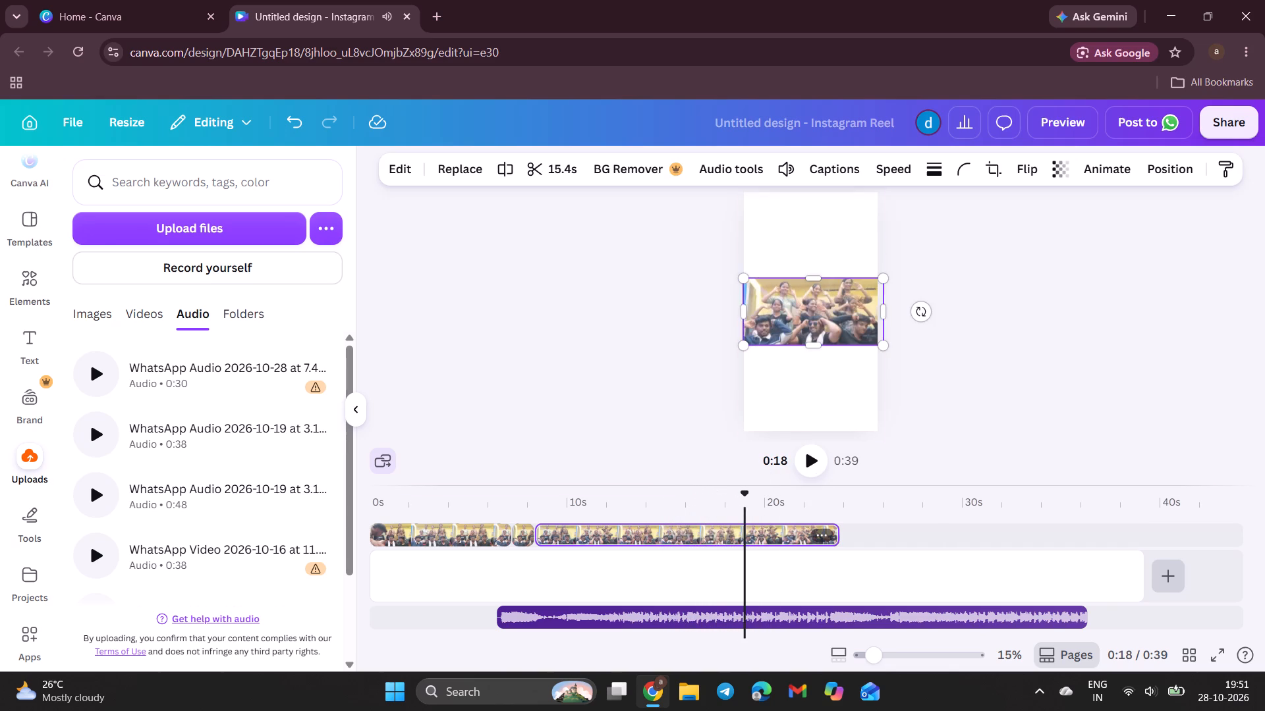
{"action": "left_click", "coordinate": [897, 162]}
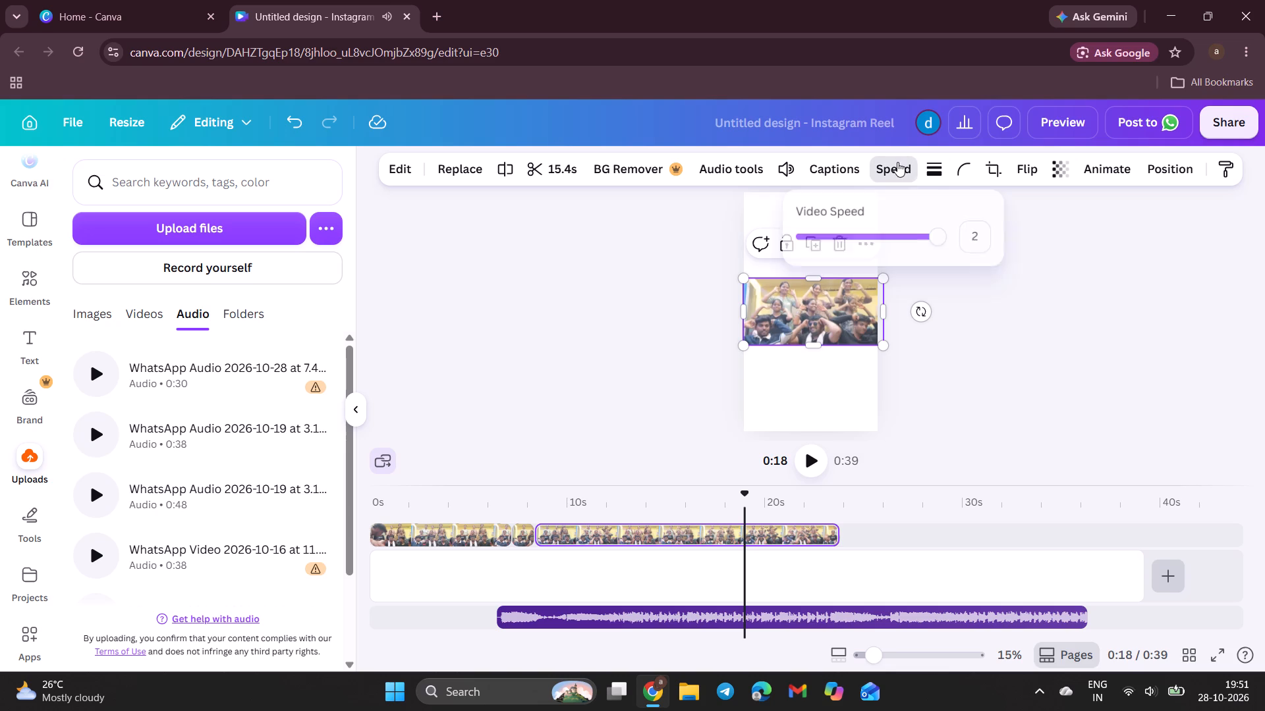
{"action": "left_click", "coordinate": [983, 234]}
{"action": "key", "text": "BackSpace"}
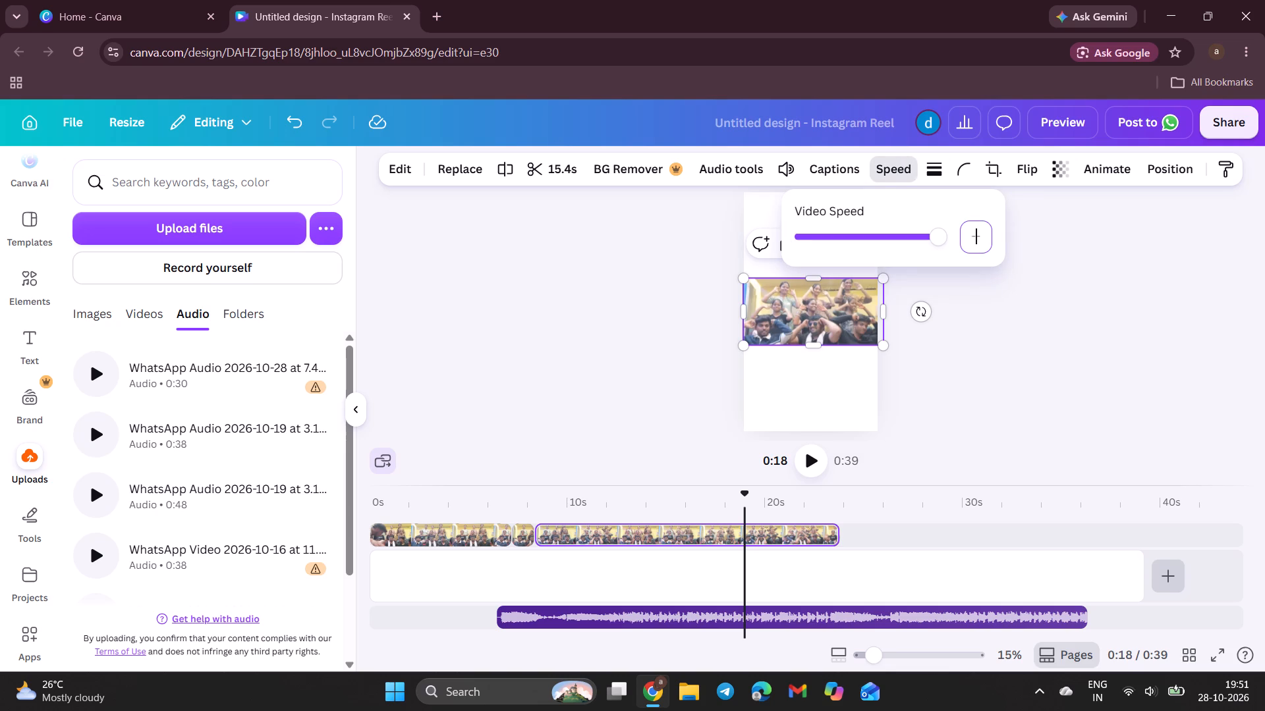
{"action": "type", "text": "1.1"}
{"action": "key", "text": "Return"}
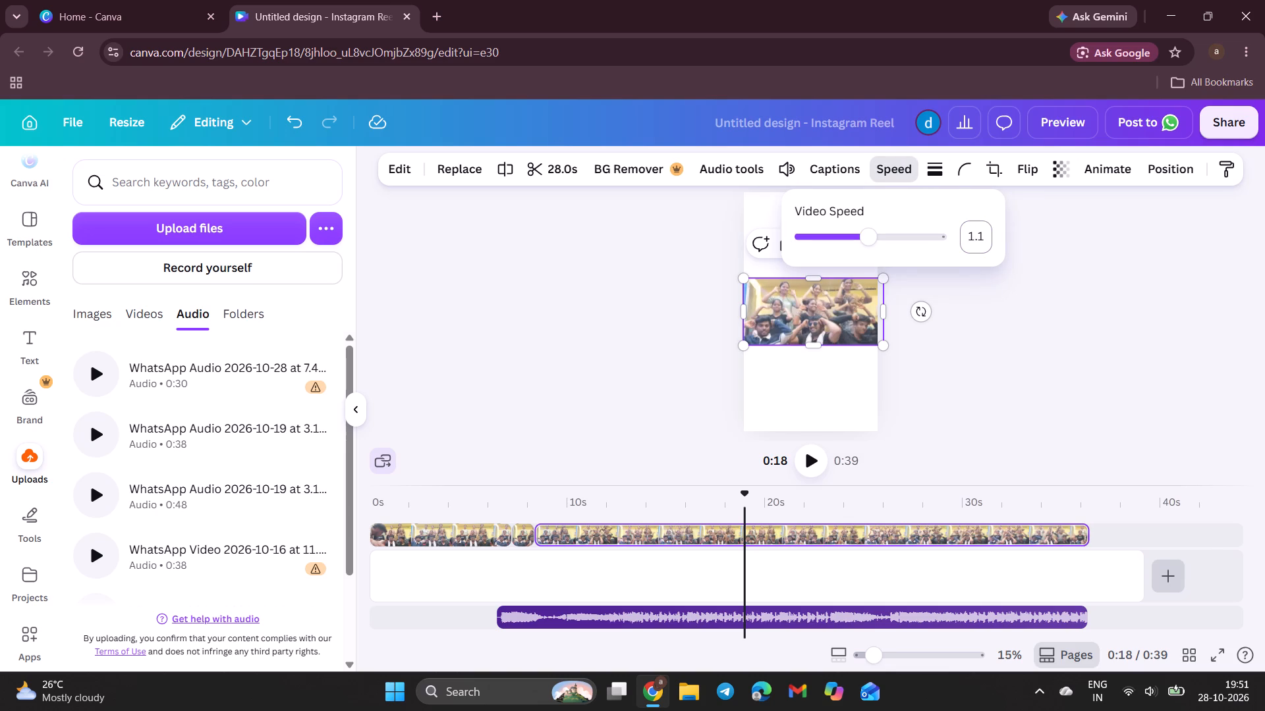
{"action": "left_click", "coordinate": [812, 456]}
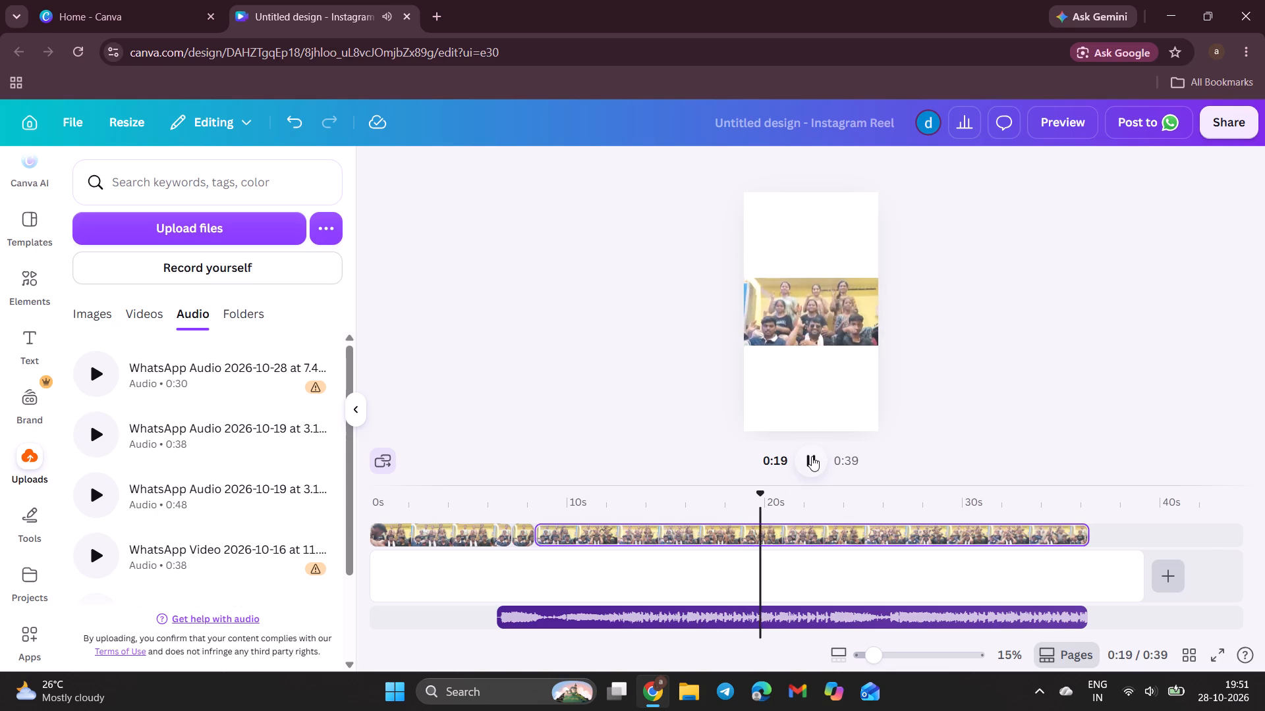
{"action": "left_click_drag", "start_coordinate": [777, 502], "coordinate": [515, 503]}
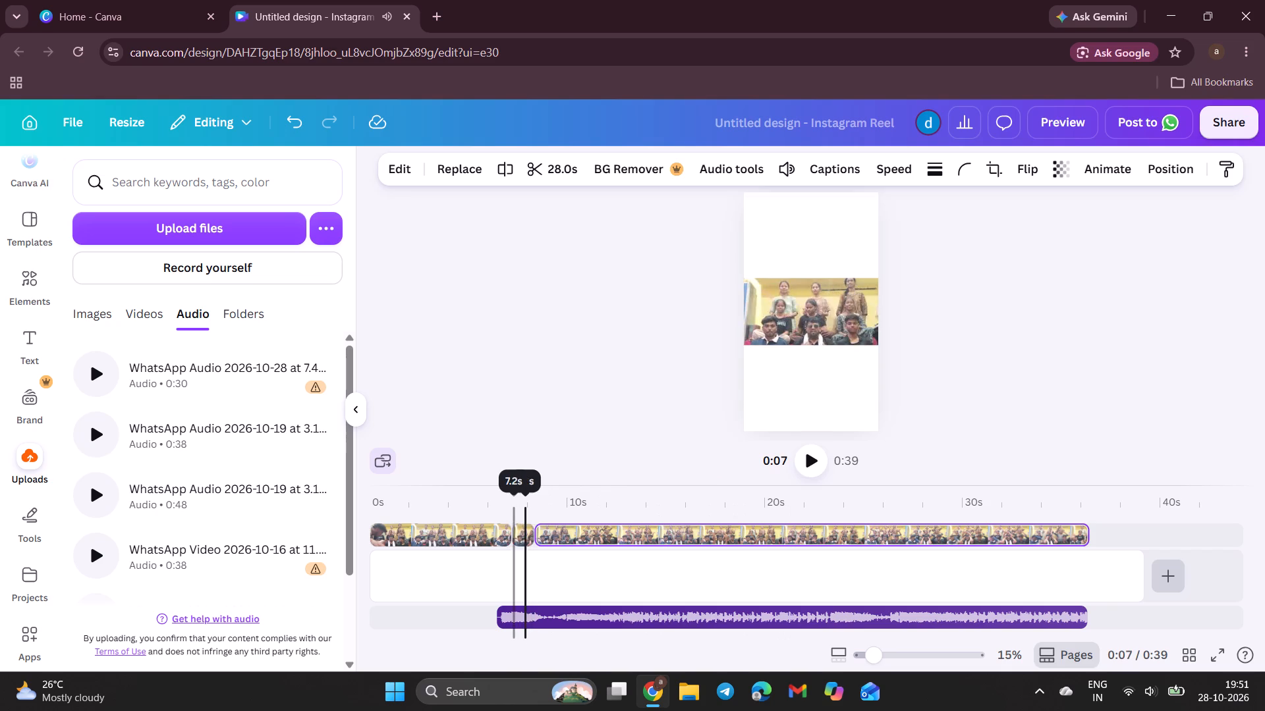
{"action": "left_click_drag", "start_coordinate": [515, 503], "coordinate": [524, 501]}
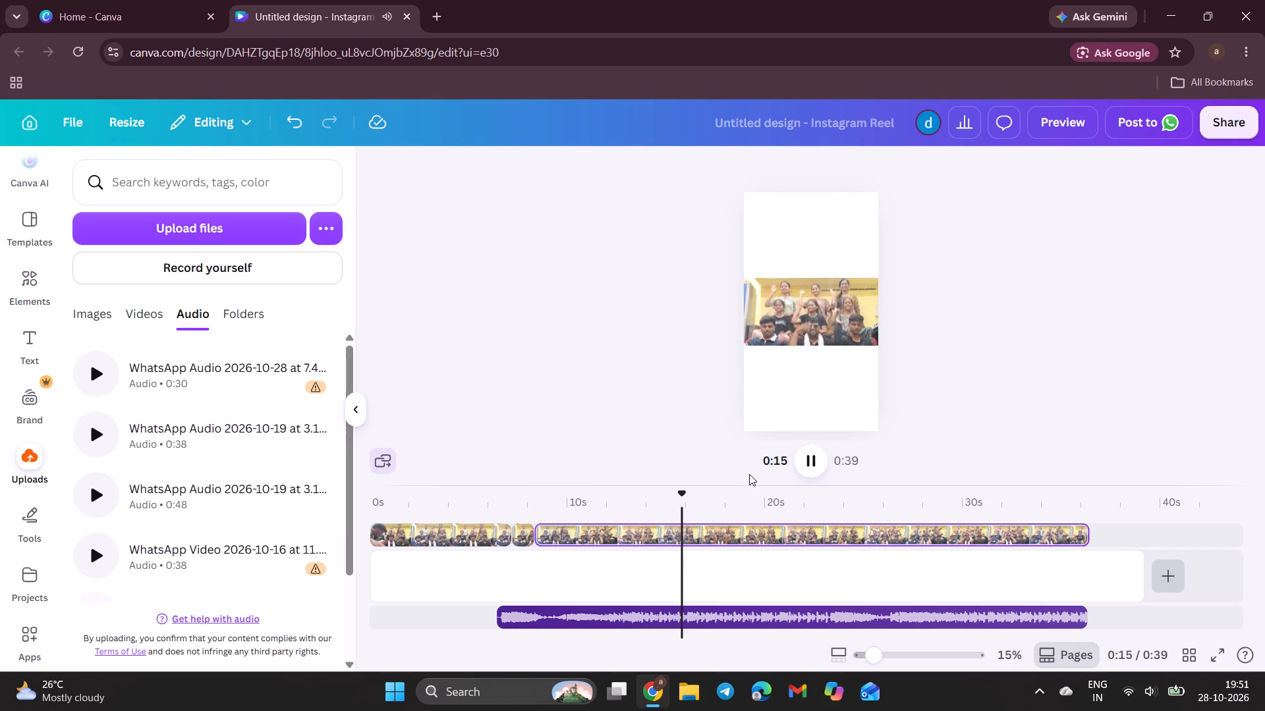
Set the third video clip's speed to 1.05 and replay from about 0:07 to check it against the audio.
{"action": "left_click", "coordinate": [694, 535]}
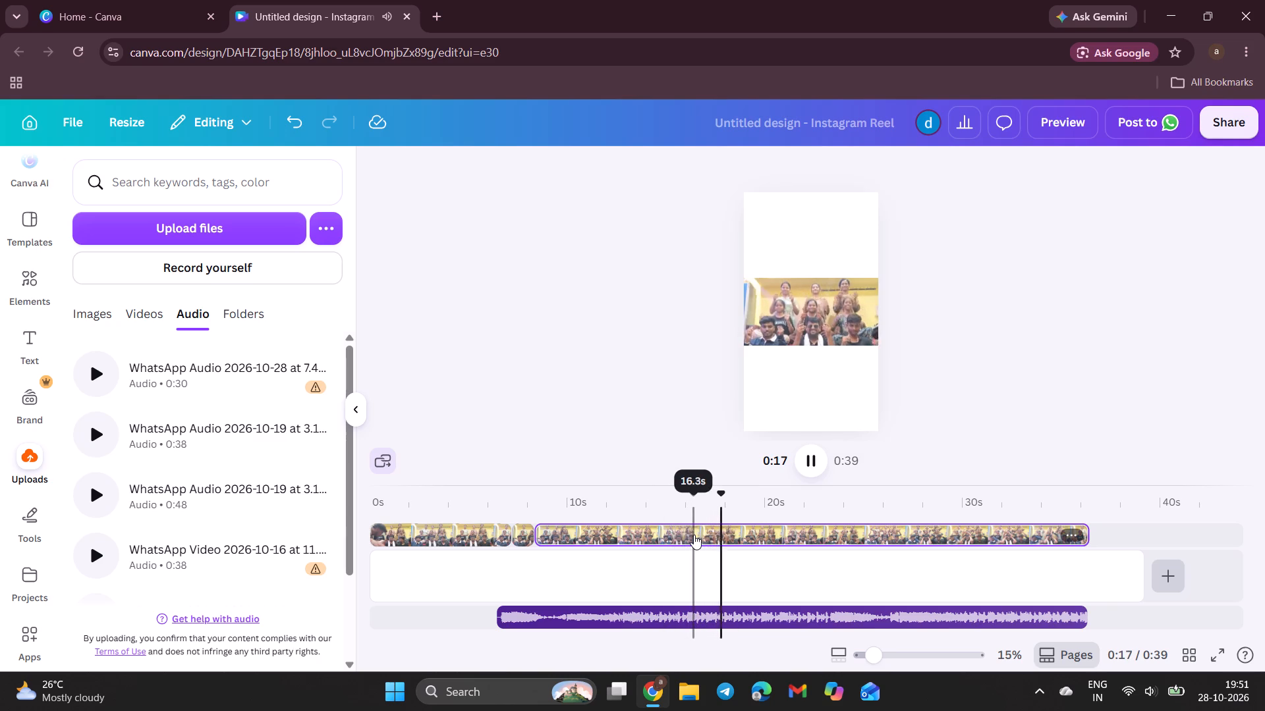
{"action": "left_click", "coordinate": [909, 175]}
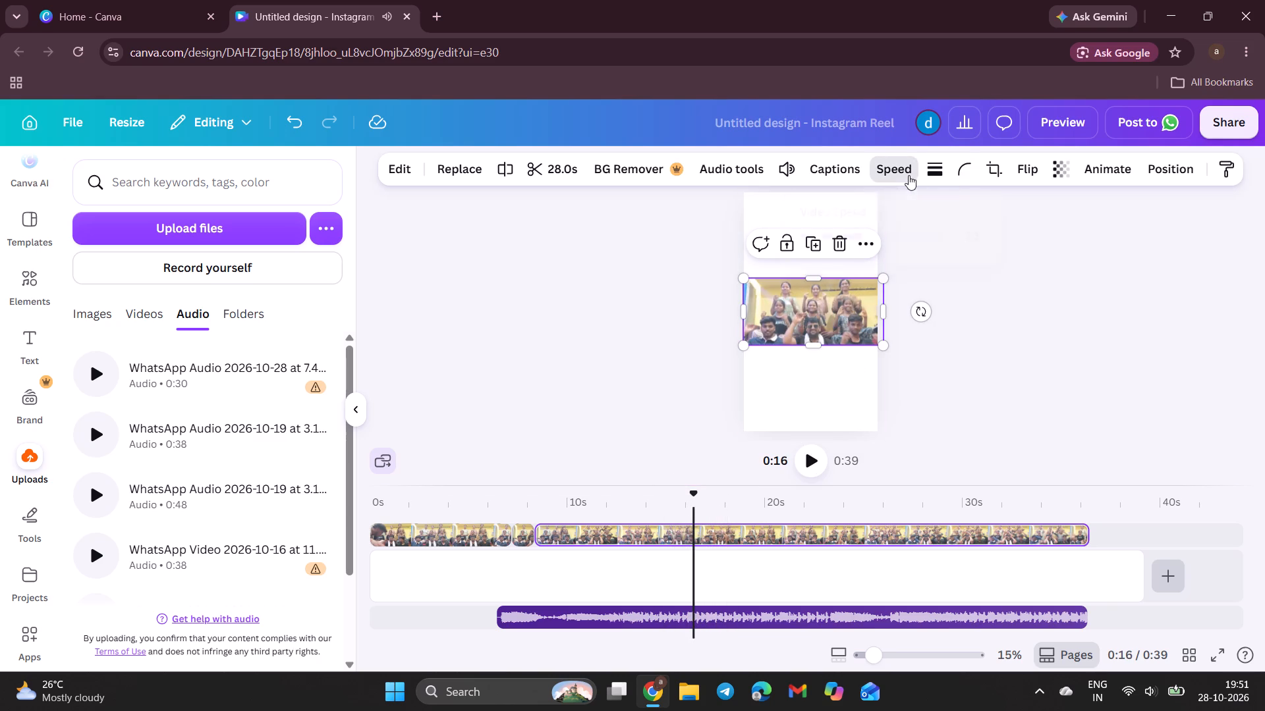
{"action": "left_click", "coordinate": [981, 235]}
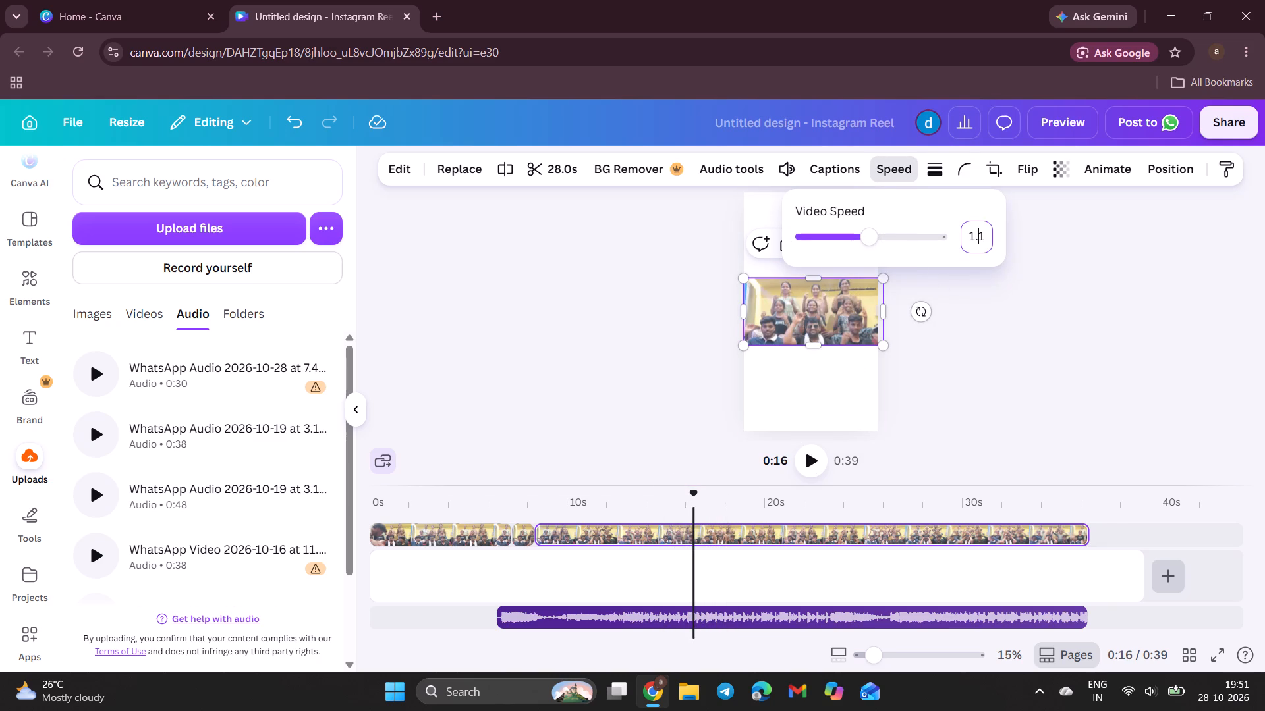
{"action": "left_click", "coordinate": [981, 235]}
{"action": "key", "text": "0"}
{"action": "key", "text": "Right"}
{"action": "key", "text": "BackSpace"}
{"action": "key", "text": "5"}
{"action": "key", "text": "Return"}
{"action": "left_click", "coordinate": [819, 463]}
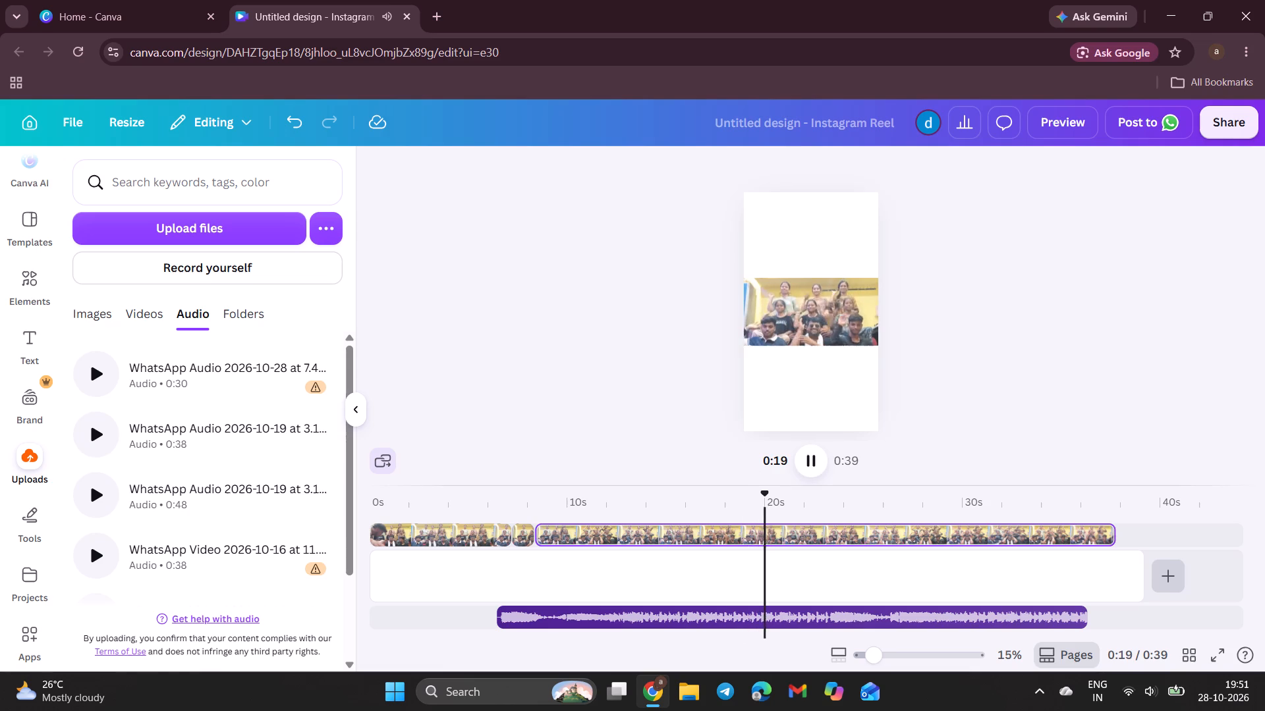
{"action": "left_click_drag", "start_coordinate": [768, 501], "coordinate": [524, 508]}
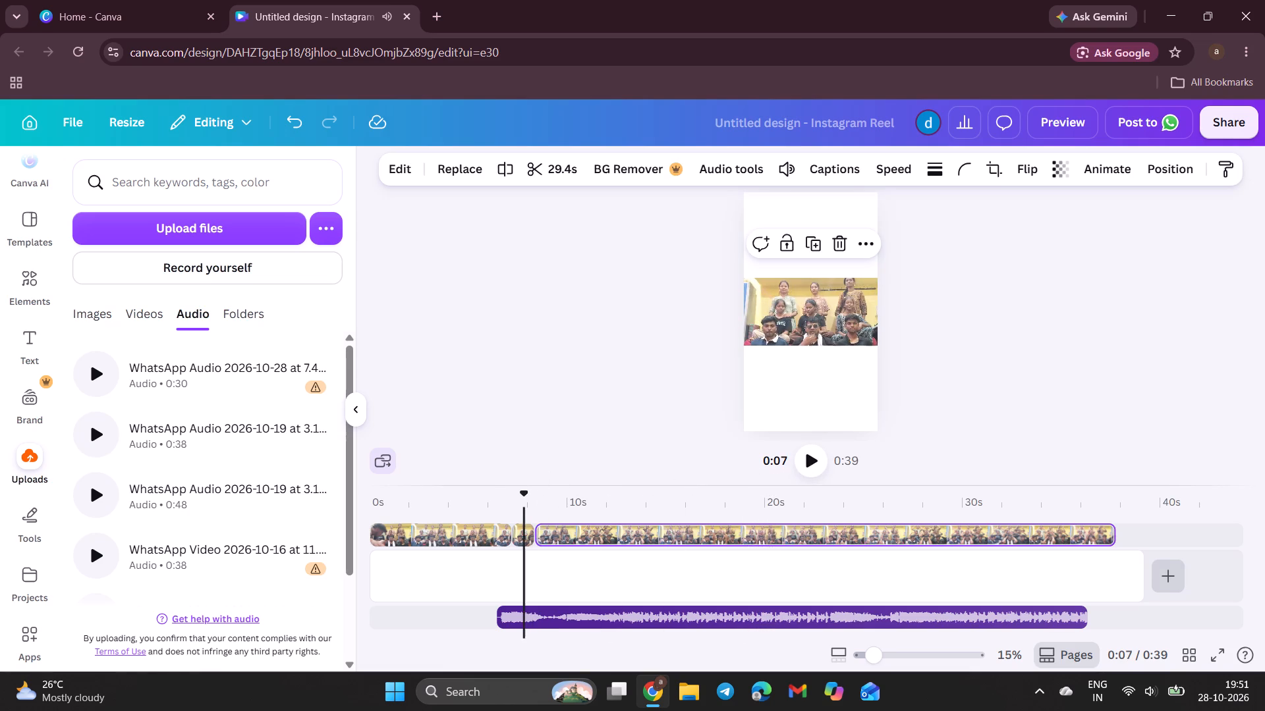
{"action": "left_click", "coordinate": [804, 465]}
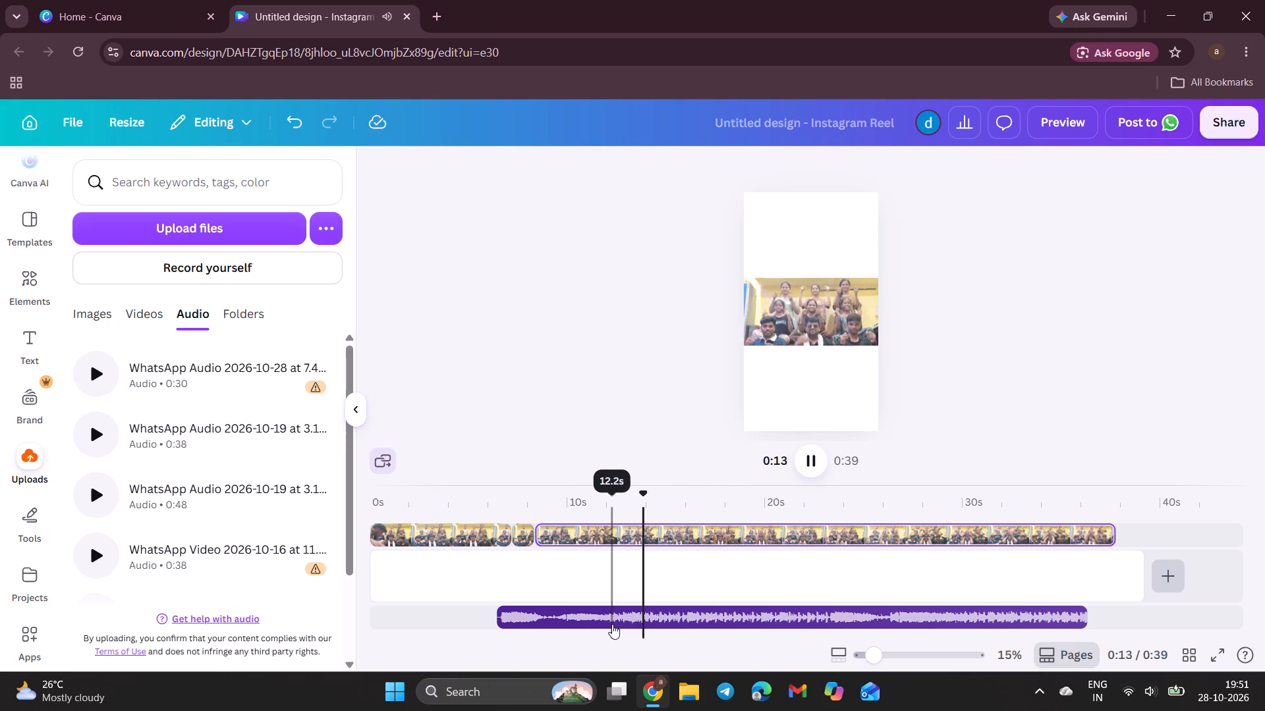
Move the audio track to start at the first cut, about 7.2 s, play to check the sync, and return the playhead to about 0:10.
{"action": "left_click_drag", "start_coordinate": [612, 624], "coordinate": [620, 625]}
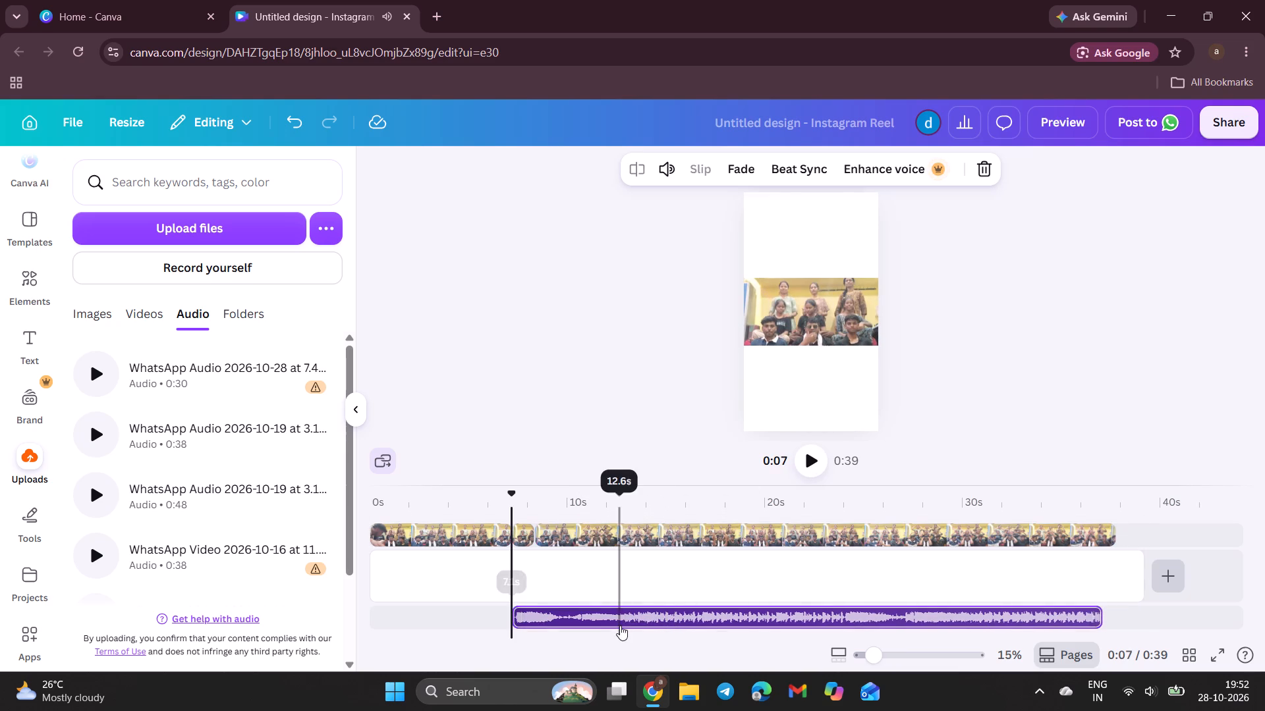
{"action": "left_click", "coordinate": [818, 465]}
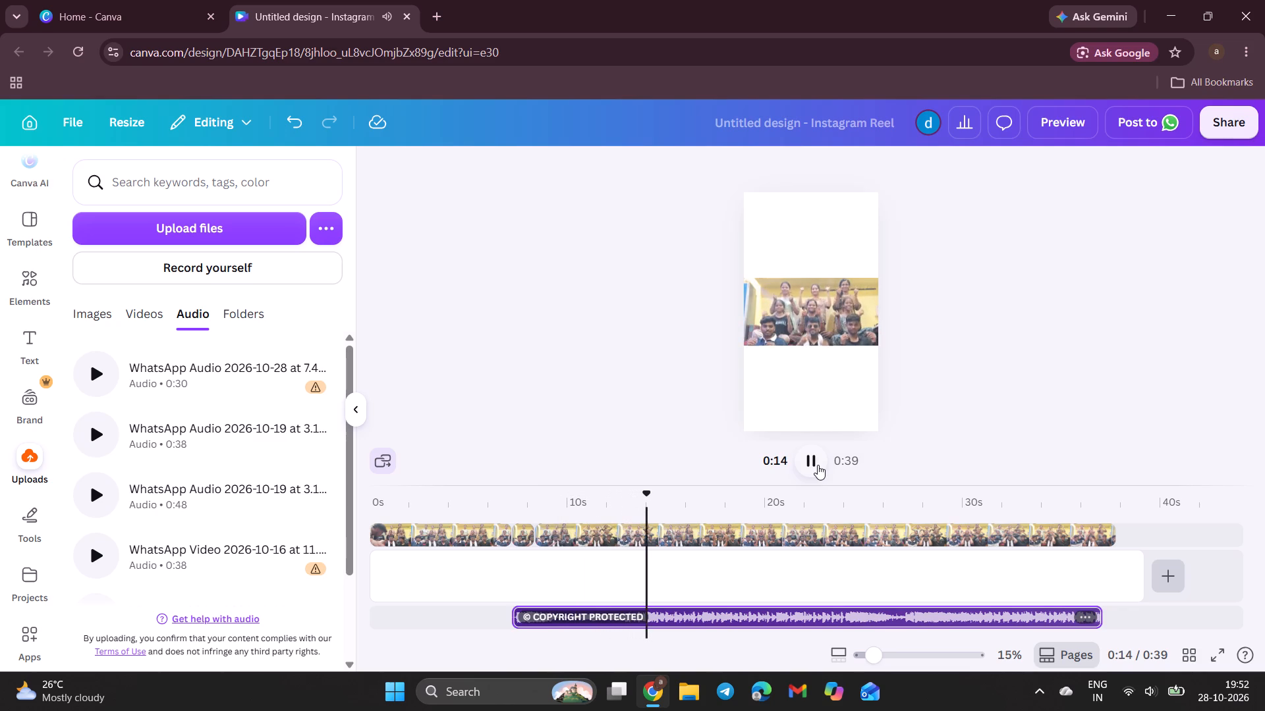
{"action": "left_click", "coordinate": [808, 450]}
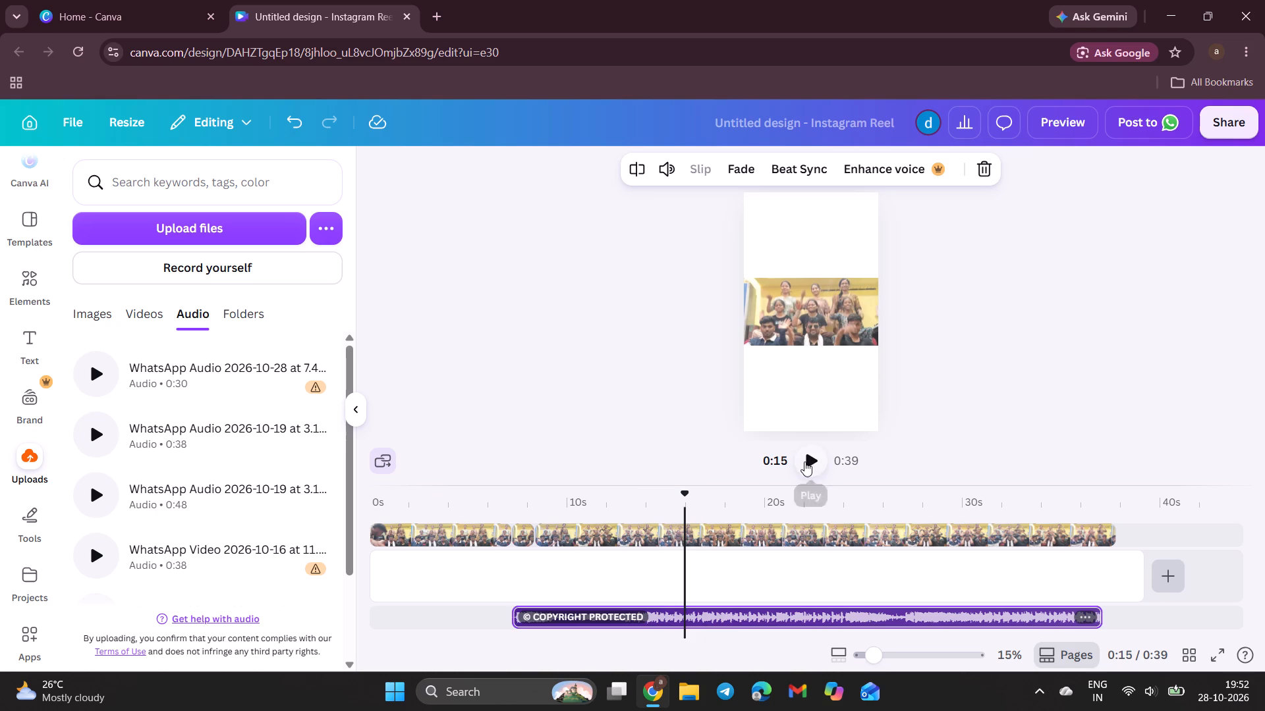
{"action": "left_click_drag", "start_coordinate": [685, 493], "coordinate": [561, 488]}
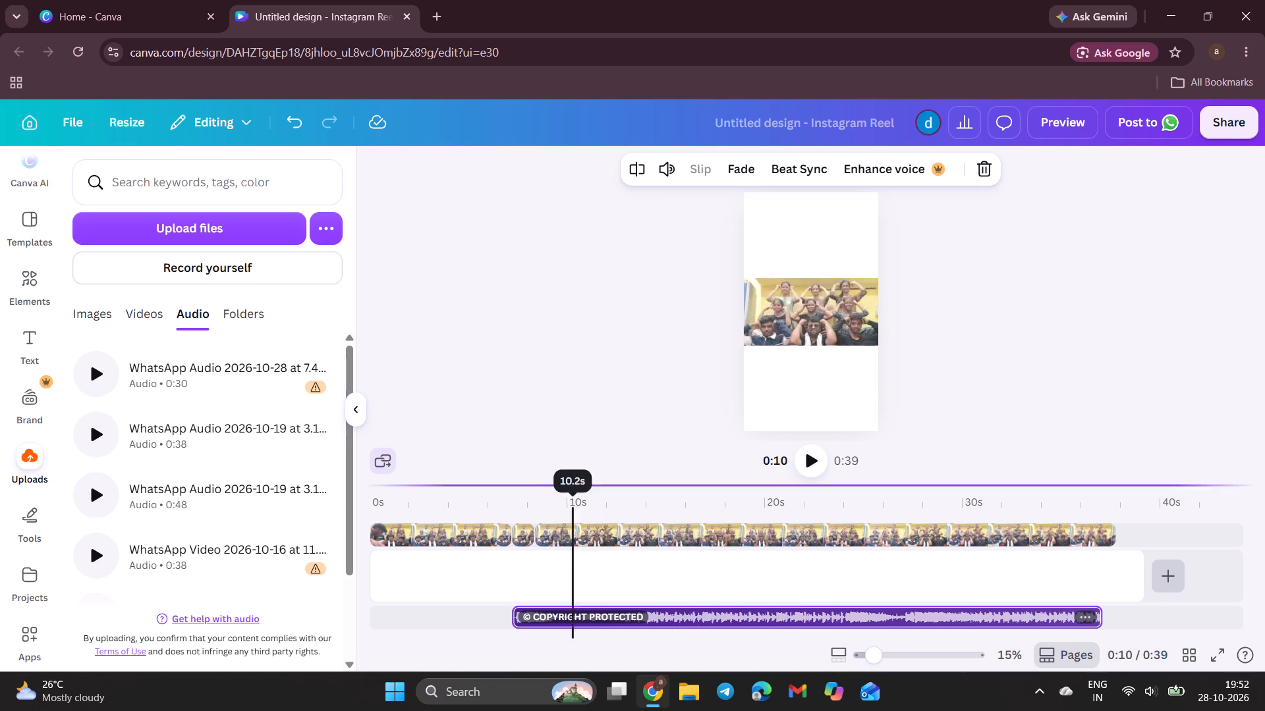
Replay the section before the 0:10 mark, move the audio track earlier to start at about 0:06, and play to check the sync.
{"action": "left_click_drag", "start_coordinate": [561, 488], "coordinate": [530, 494]}
{"action": "left_click", "coordinate": [804, 452]}
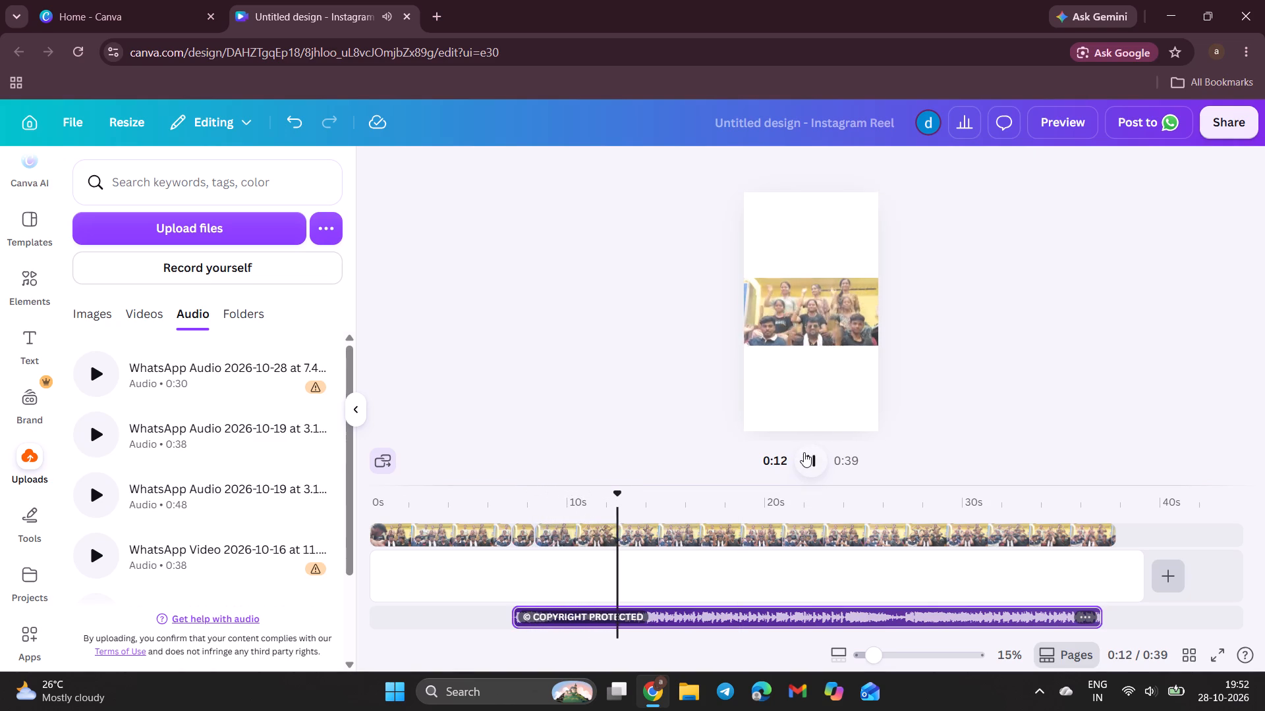
{"action": "left_click", "coordinate": [804, 452]}
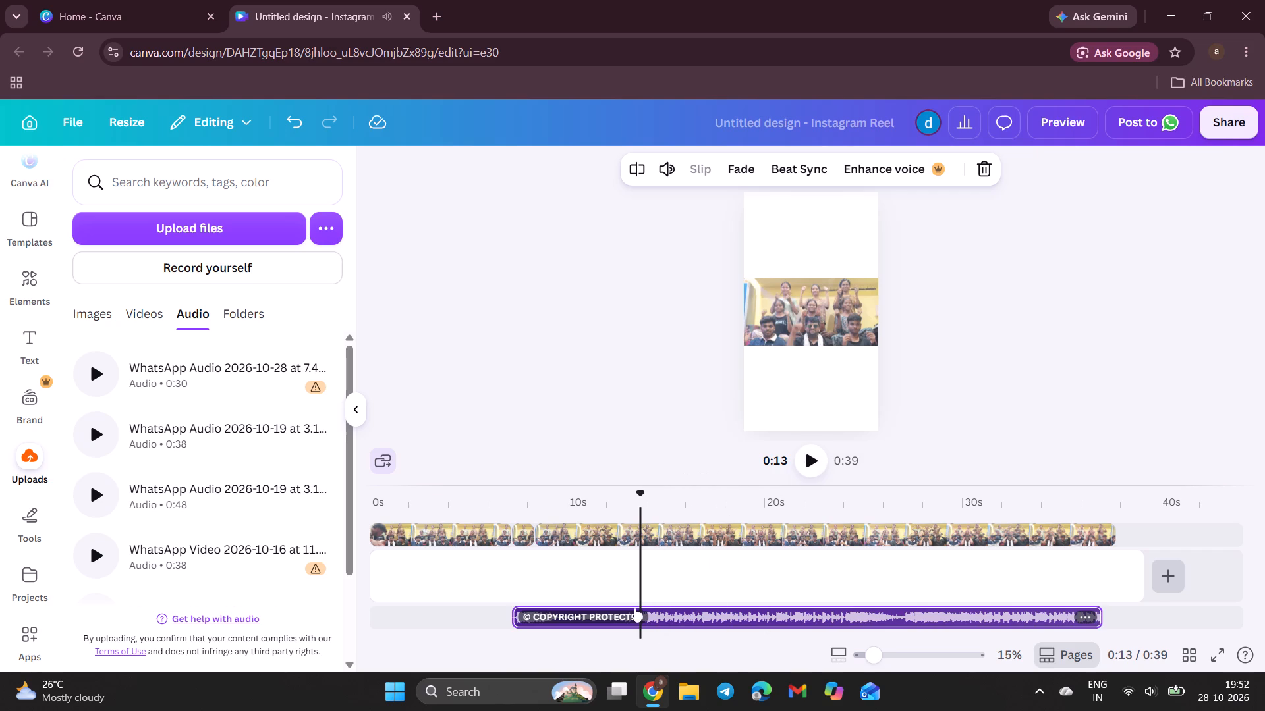
{"action": "left_click_drag", "start_coordinate": [635, 608], "coordinate": [615, 612]}
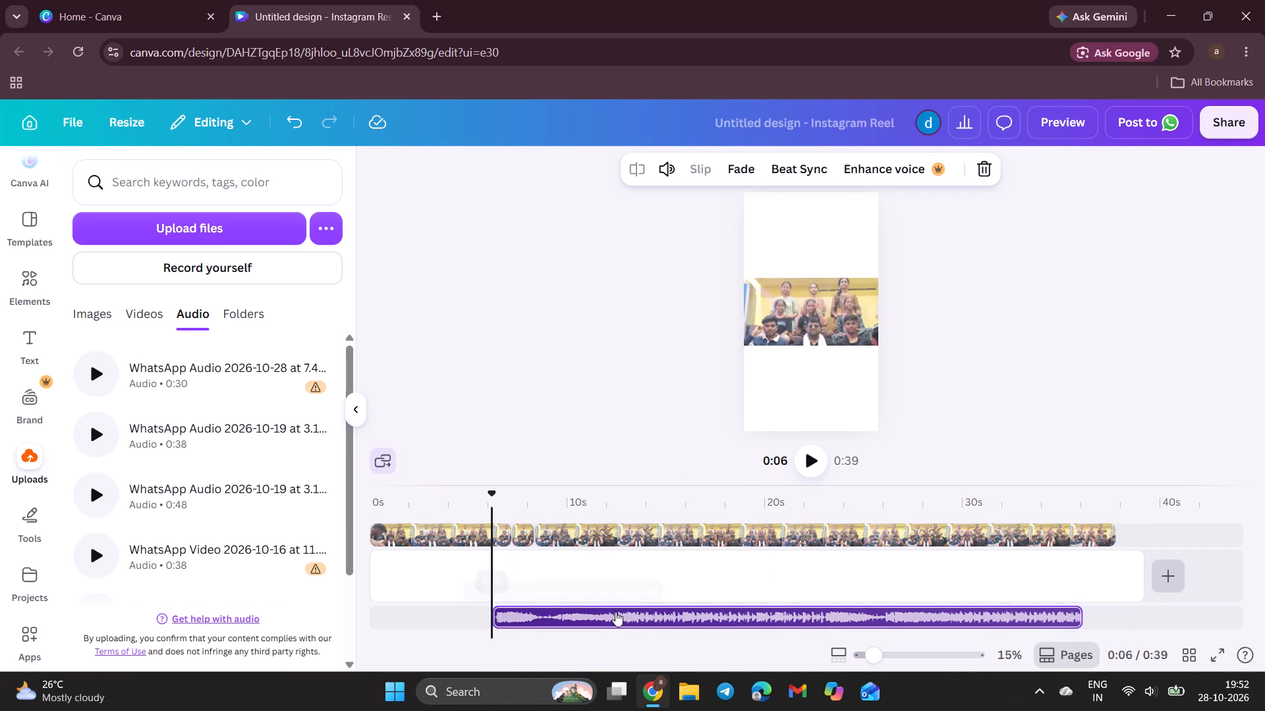
{"action": "left_click", "coordinate": [817, 449]}
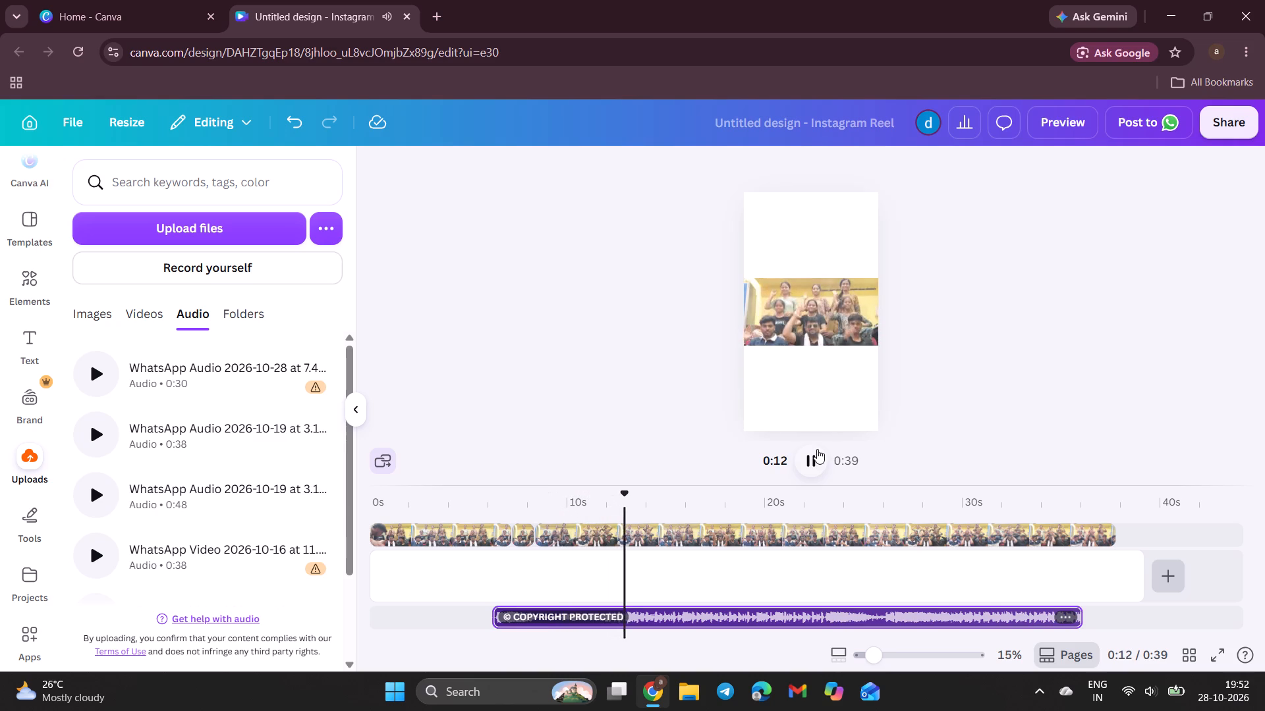
Set the third video clip's speed to 1 and play it, replaying from about 0:08 to check it against the audio.
{"action": "left_click", "coordinate": [699, 536]}
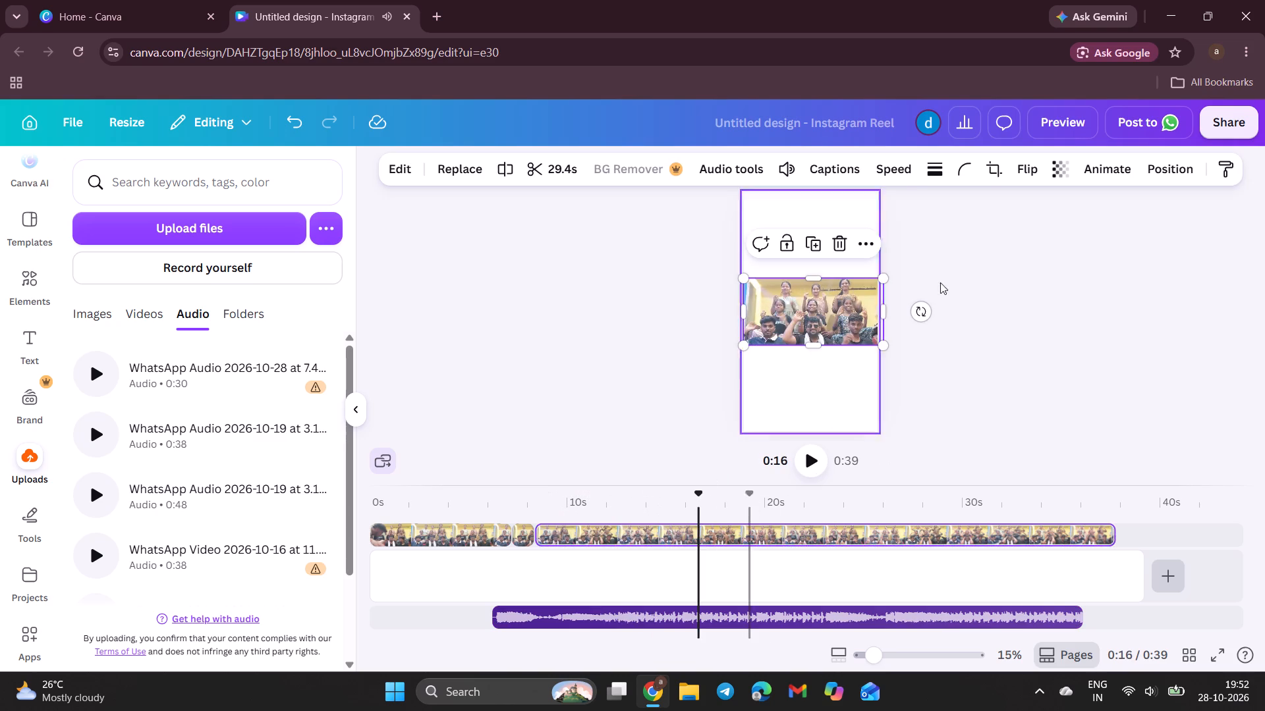
{"action": "left_click", "coordinate": [903, 175]}
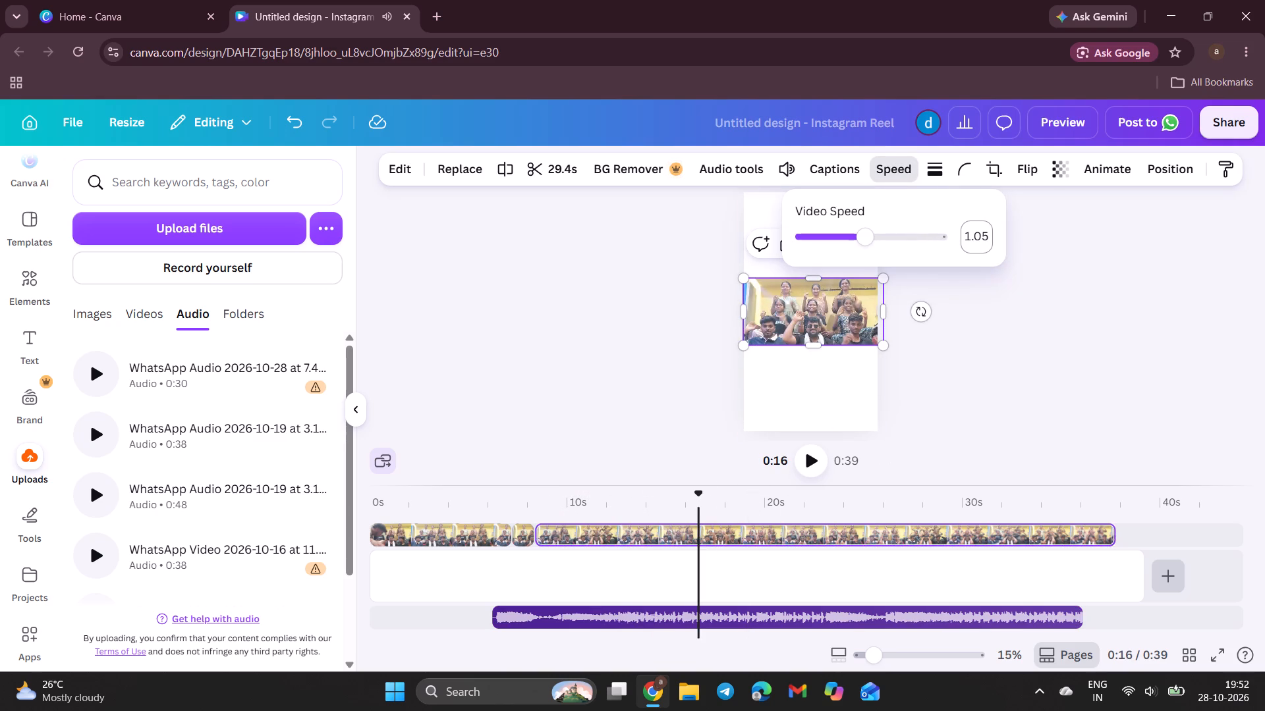
{"action": "left_click", "coordinate": [986, 237]}
{"action": "key", "text": "1"}
{"action": "key", "text": "Return"}
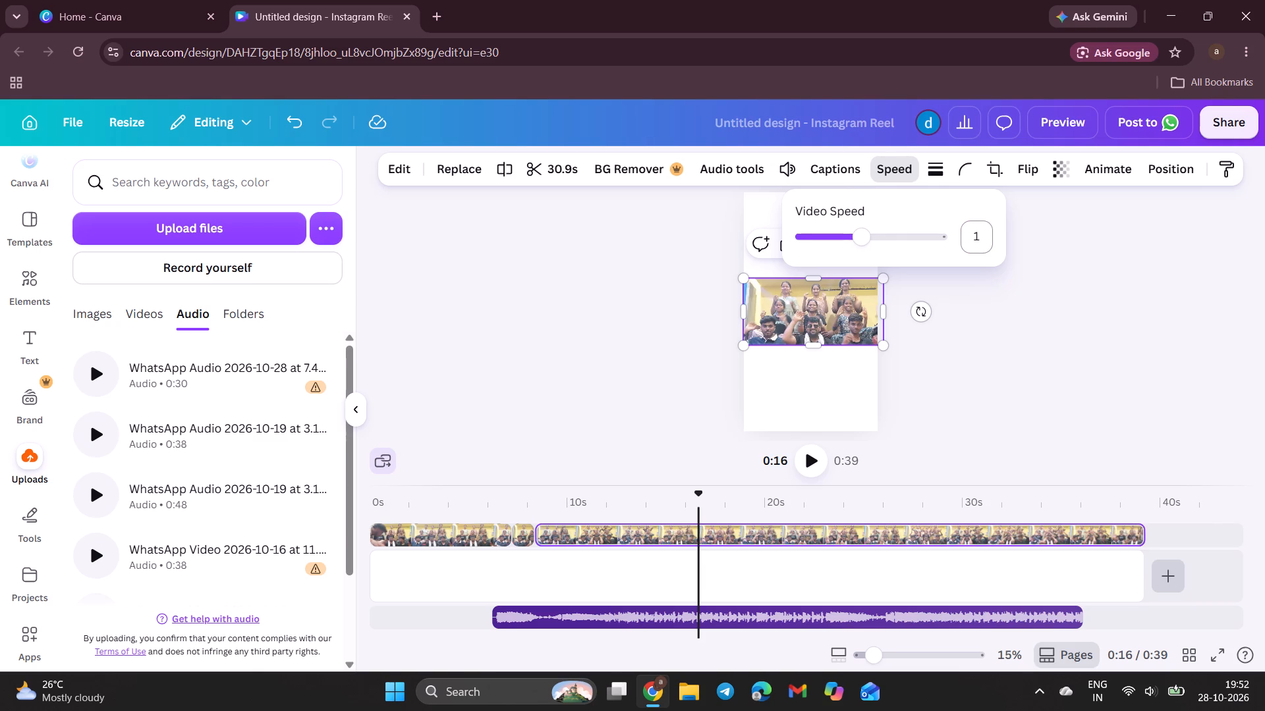
{"action": "left_click", "coordinate": [812, 465]}
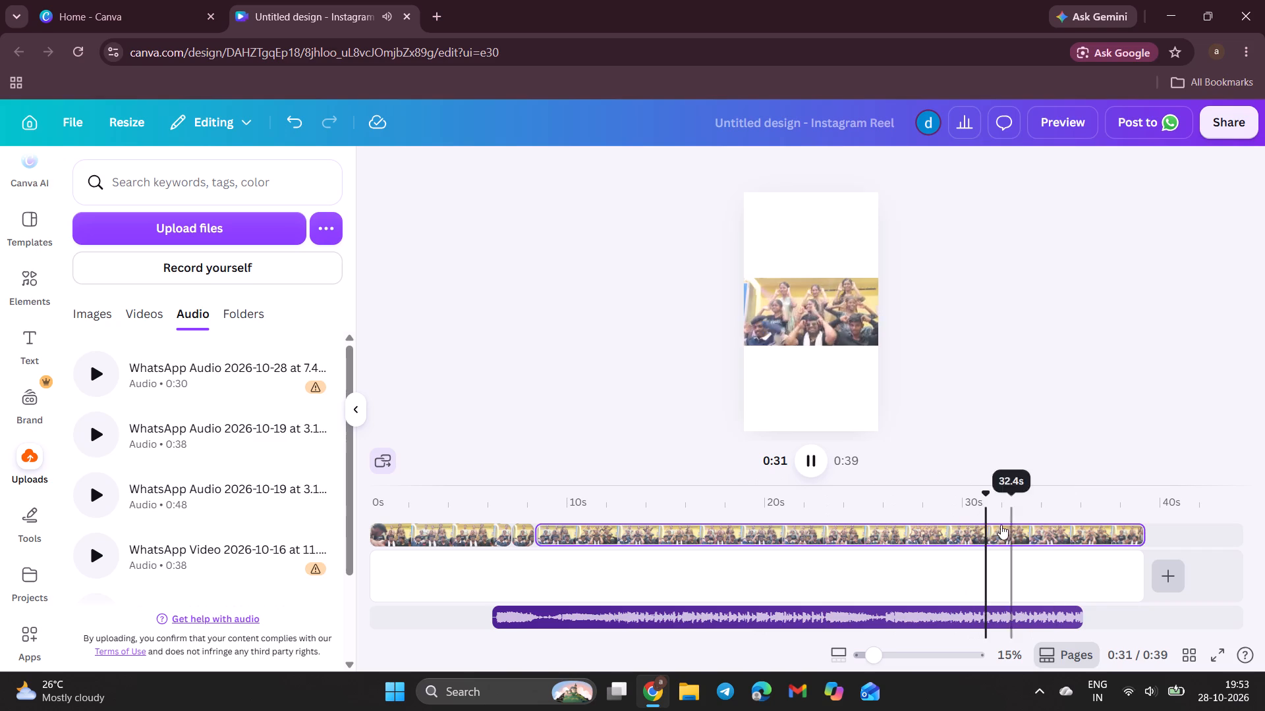
{"action": "left_click_drag", "start_coordinate": [994, 506], "coordinate": [439, 510]}
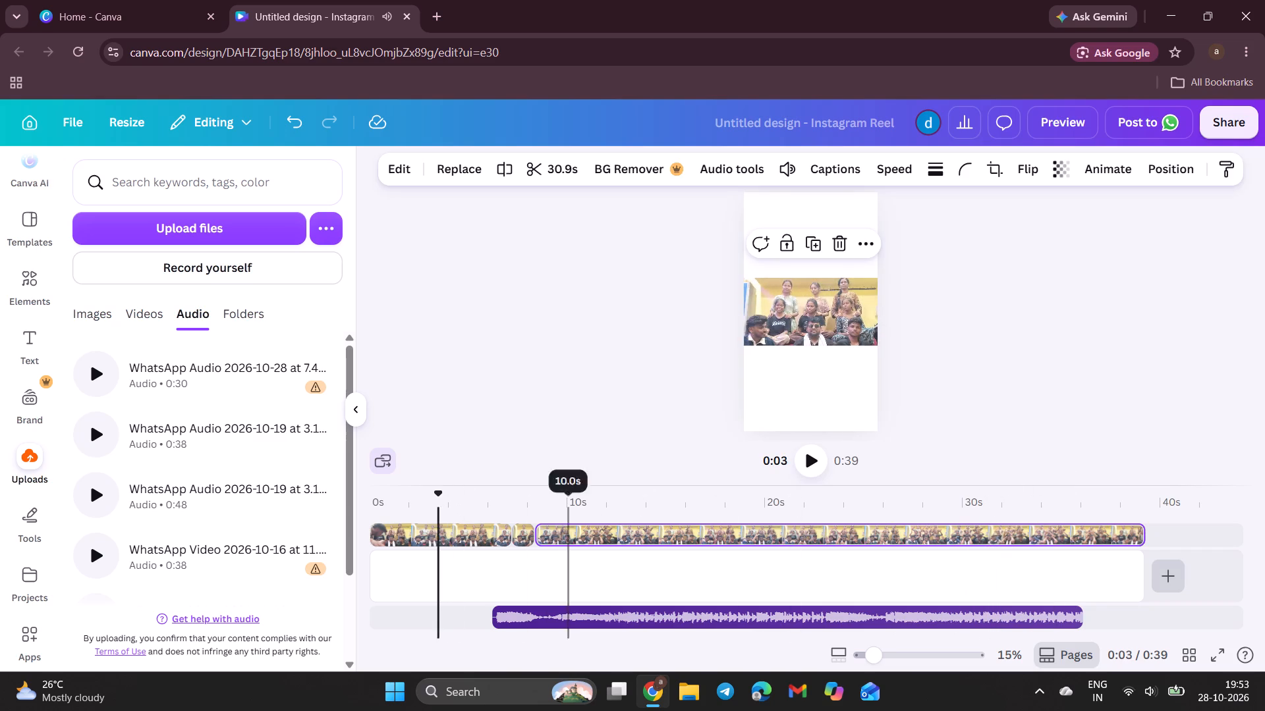
{"action": "left_click_drag", "start_coordinate": [506, 508], "coordinate": [534, 515]}
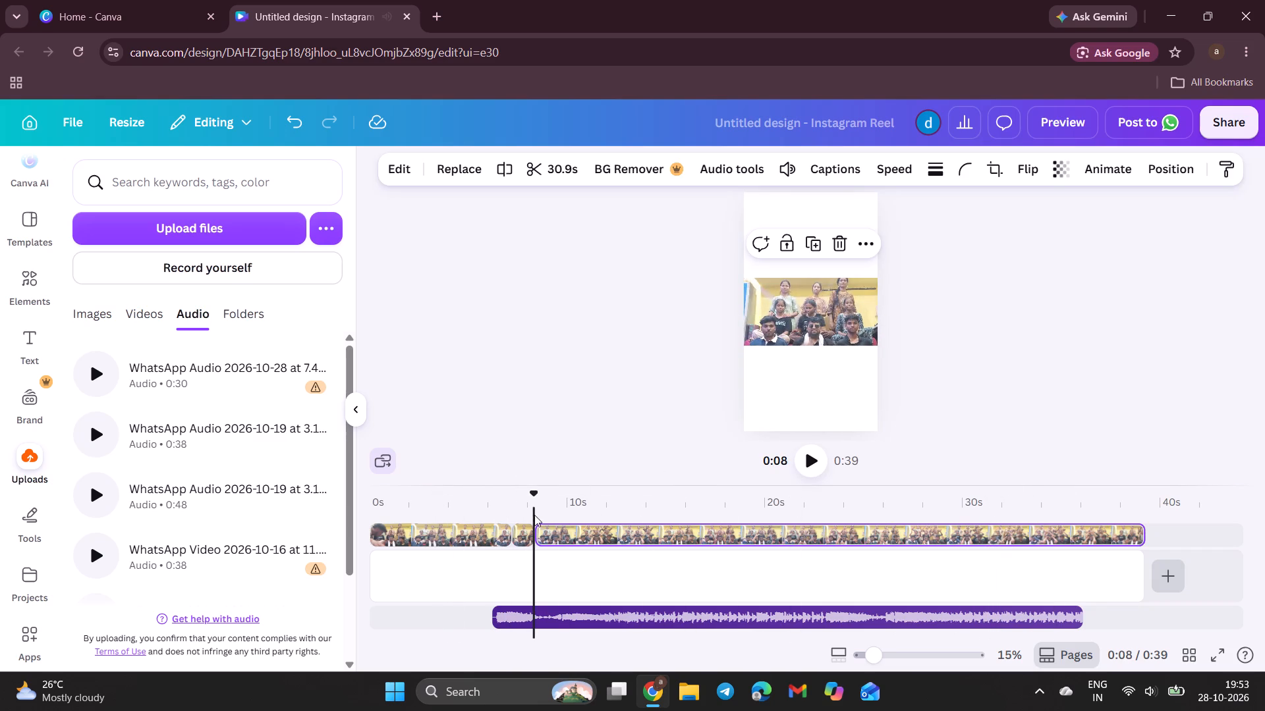
{"action": "left_click", "coordinate": [815, 461]}
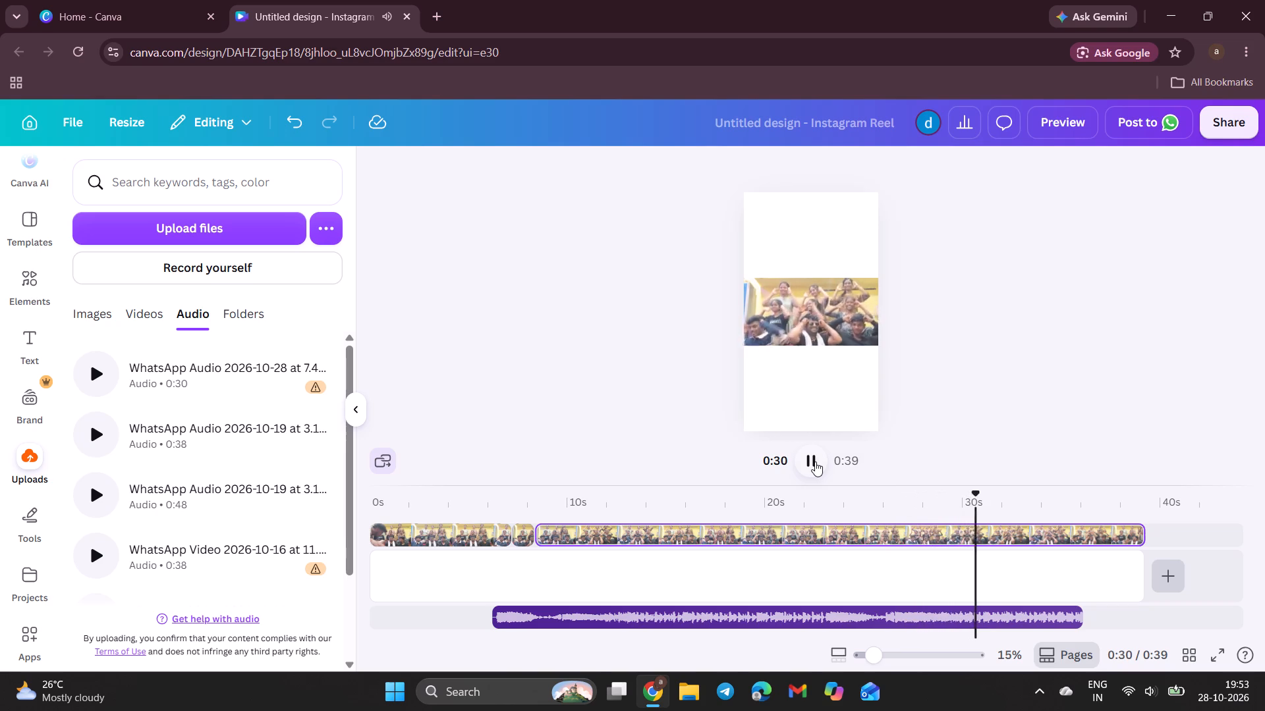
Open the speed setting of the long third video clip.
{"action": "left_click", "coordinate": [789, 530]}
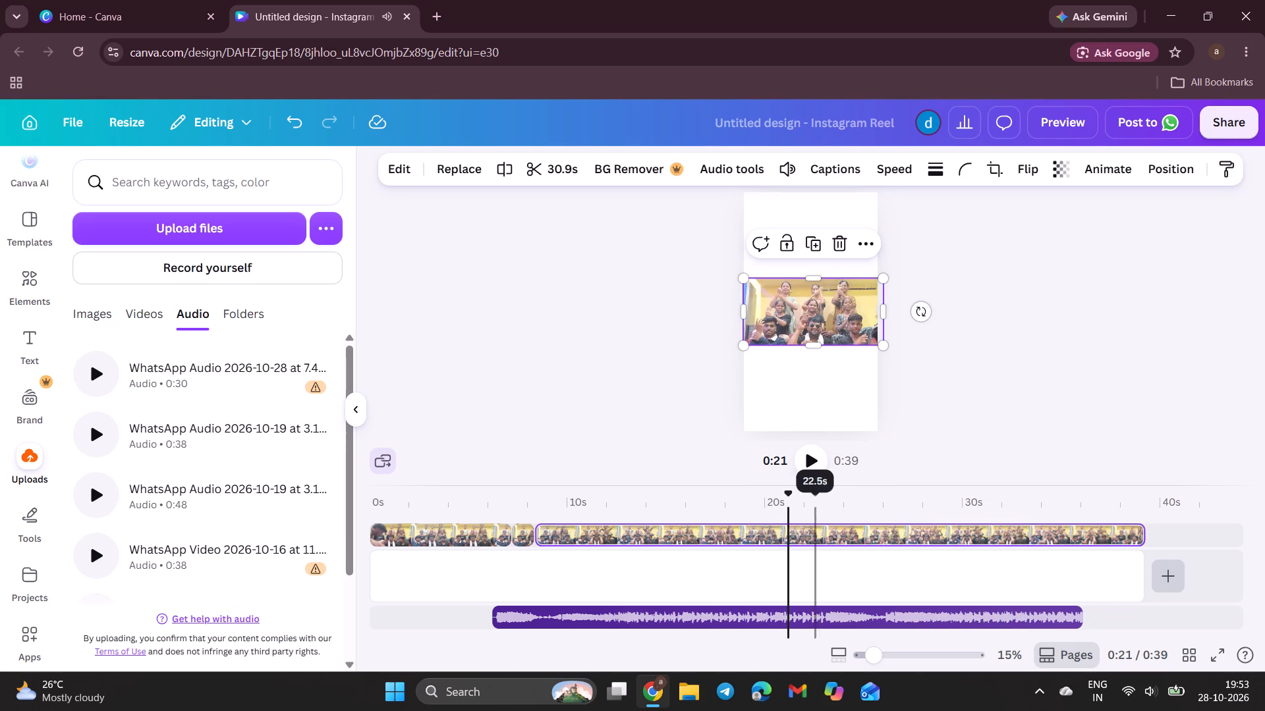
{"action": "left_click", "coordinate": [896, 161]}
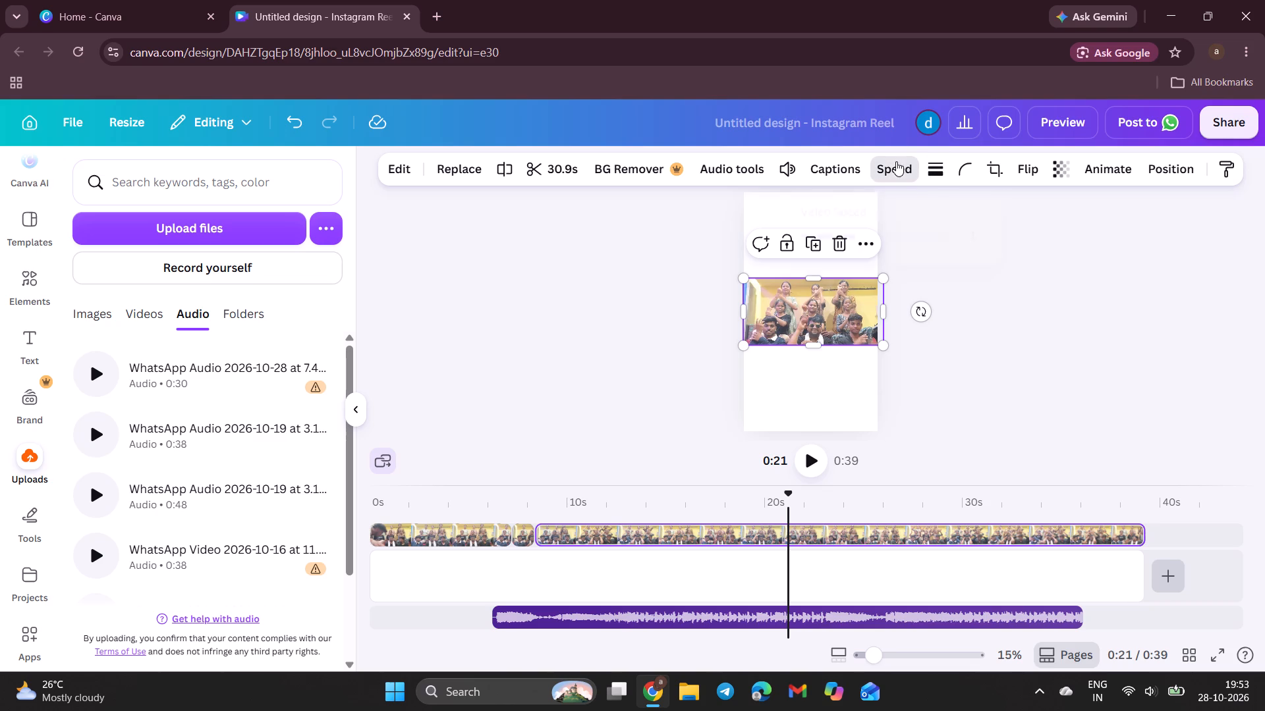
Set the long third video clip's speed to 1.01, play it to check the sync, and return the playhead to about 0:08.
{"action": "left_click", "coordinate": [986, 239]}
{"action": "left_click", "coordinate": [986, 239]}
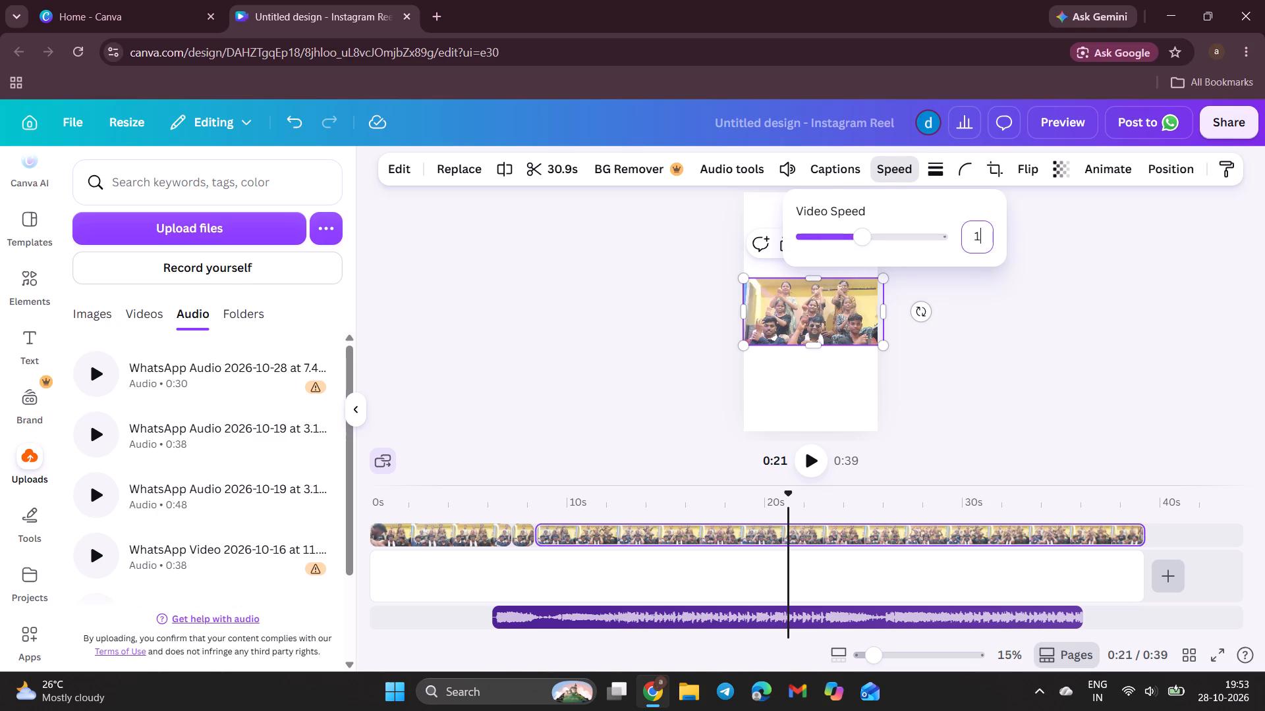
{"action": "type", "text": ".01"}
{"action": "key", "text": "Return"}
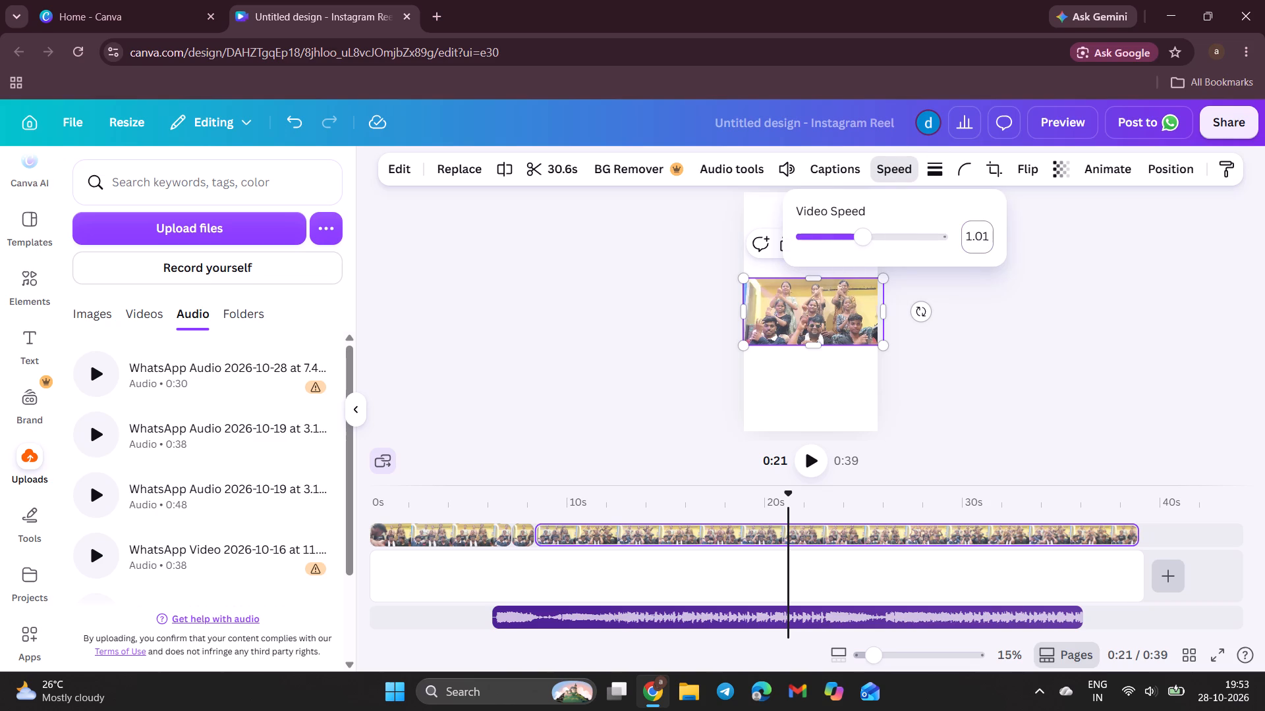
{"action": "left_click", "coordinate": [810, 450]}
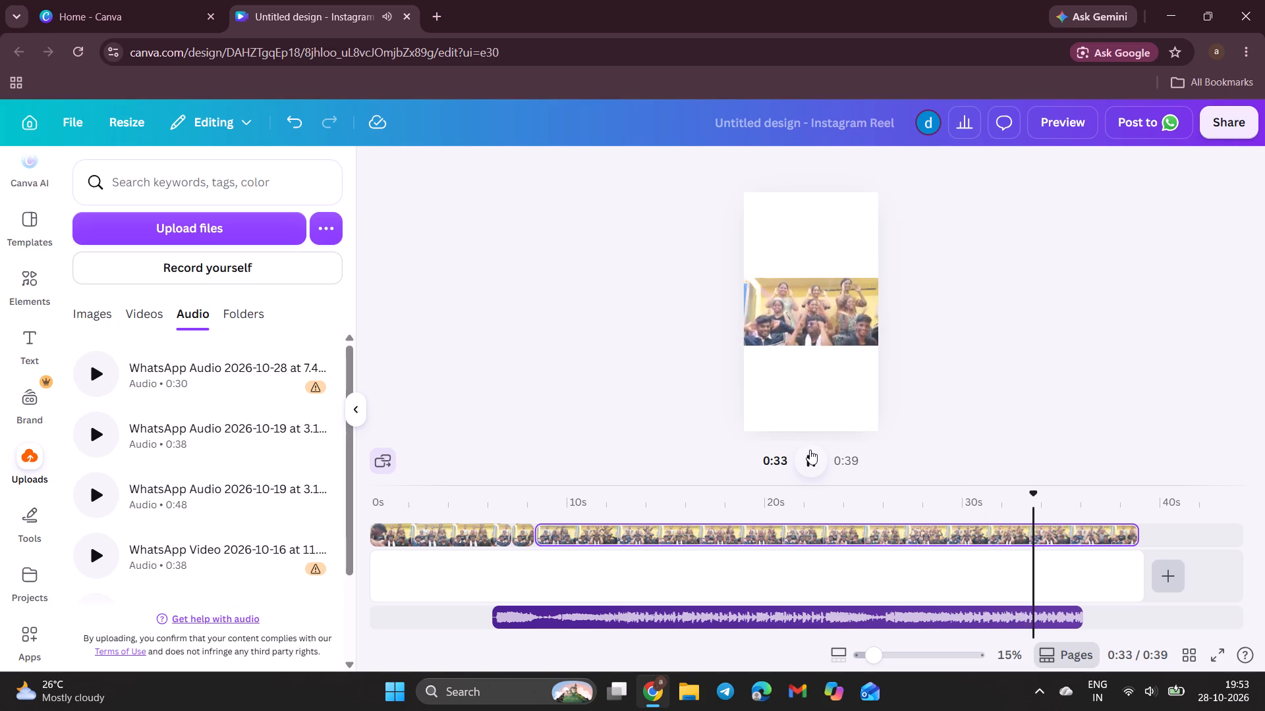
{"action": "left_click", "coordinate": [546, 571]}
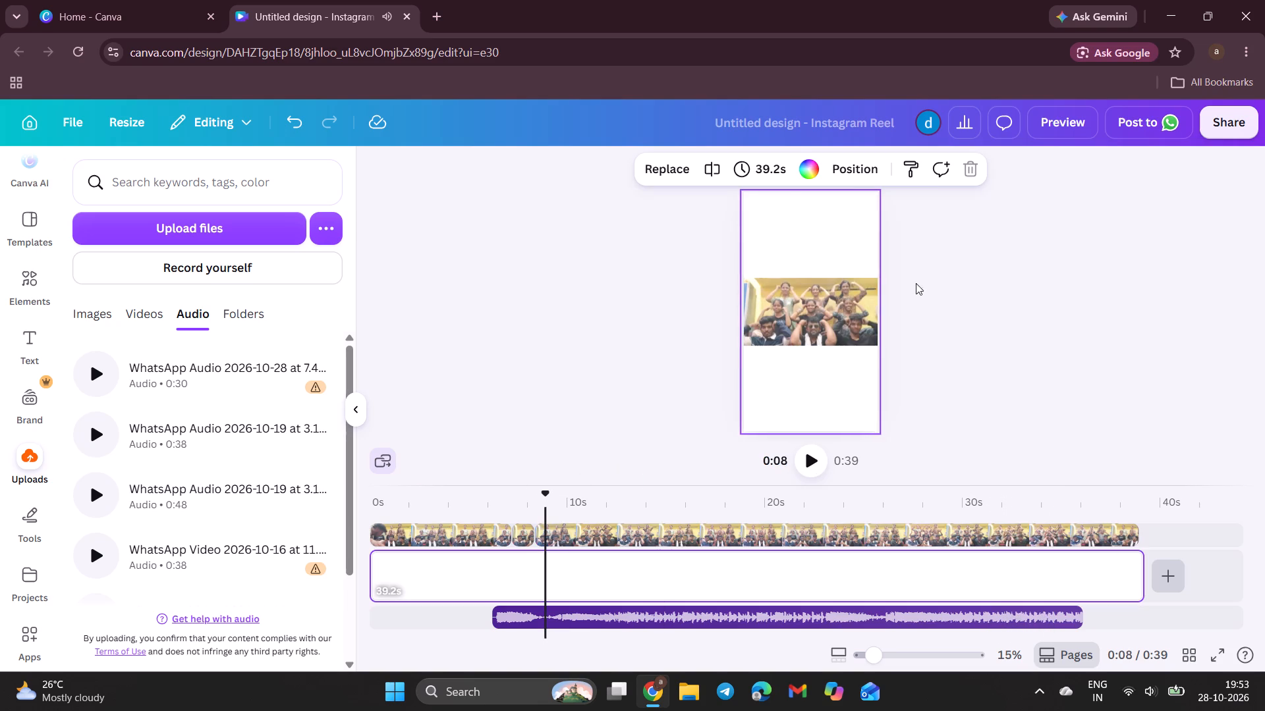
Minimize the browser window and put the computer to sleep from Windows.
{"action": "left_click", "coordinate": [1171, 2]}
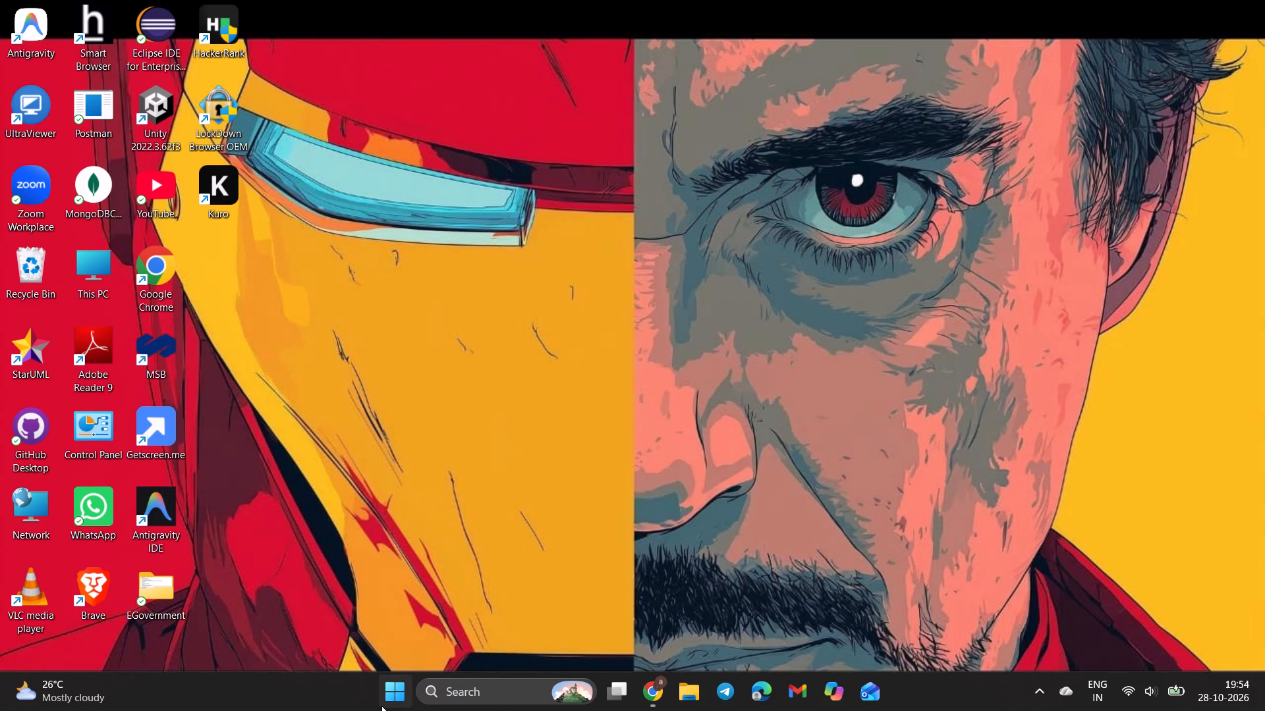
{"action": "left_click", "coordinate": [381, 706]}
{"action": "left_click", "coordinate": [756, 629]}
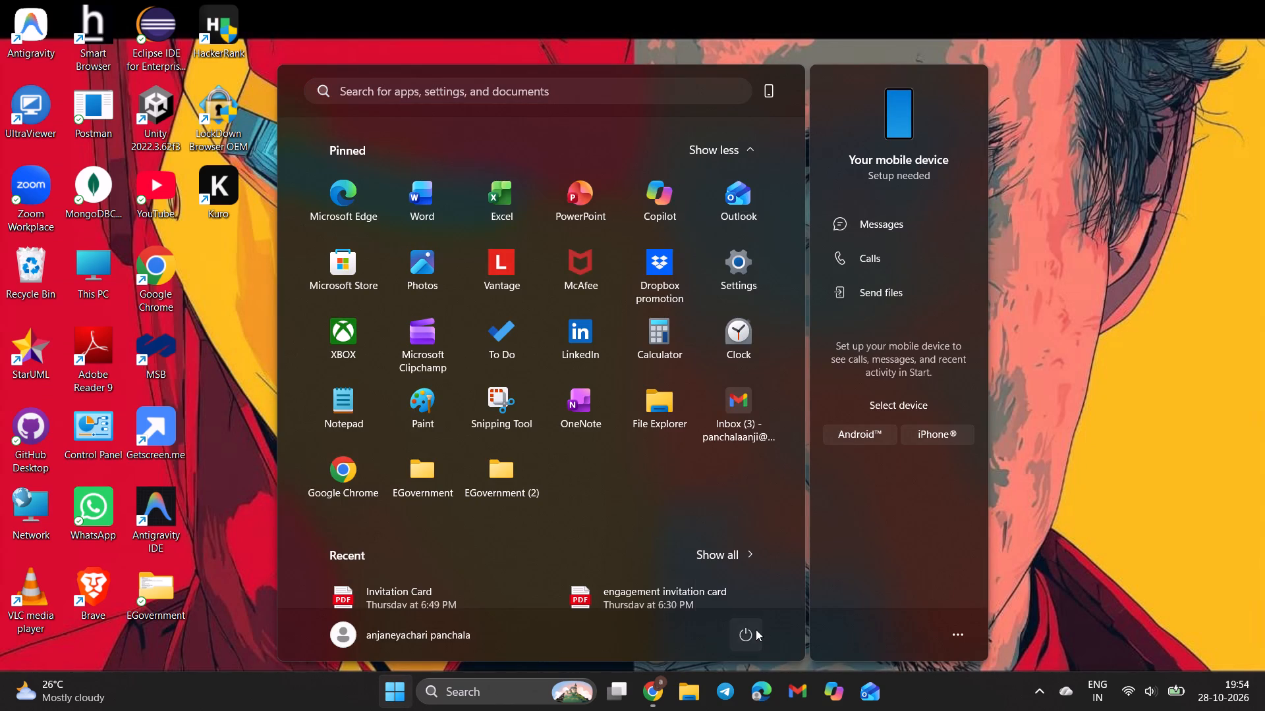
{"action": "left_click", "coordinate": [745, 542]}
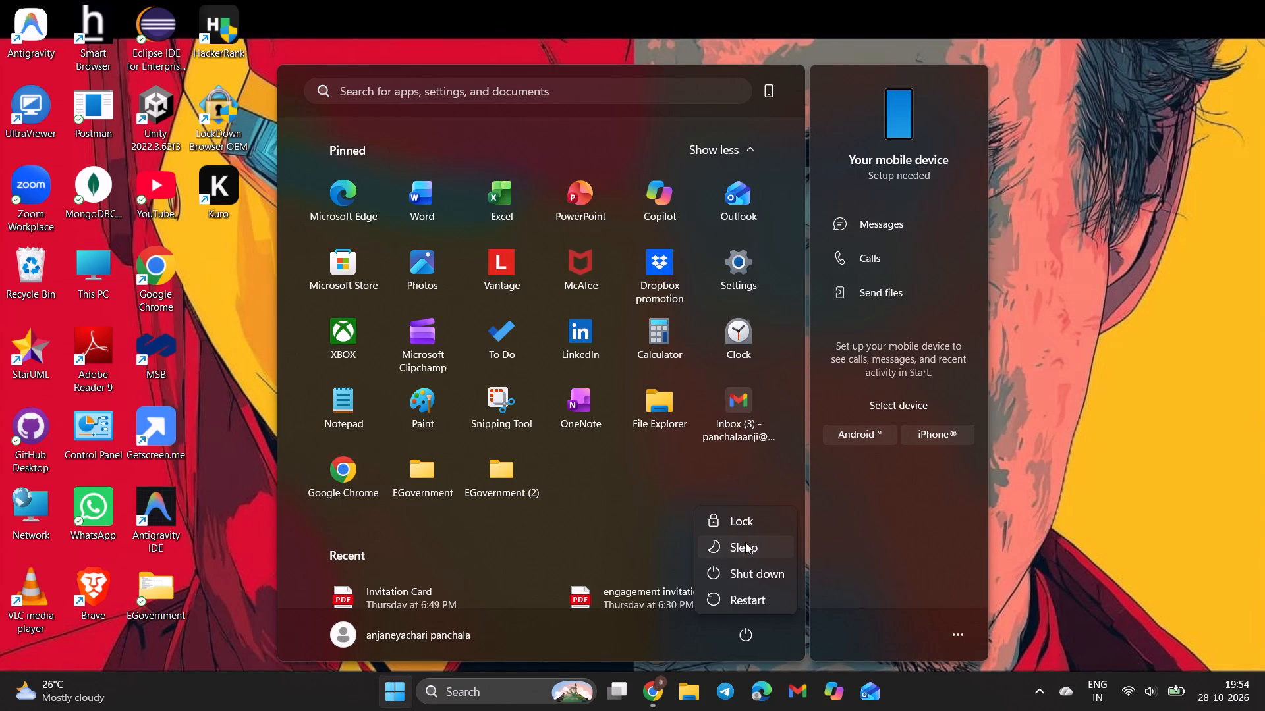